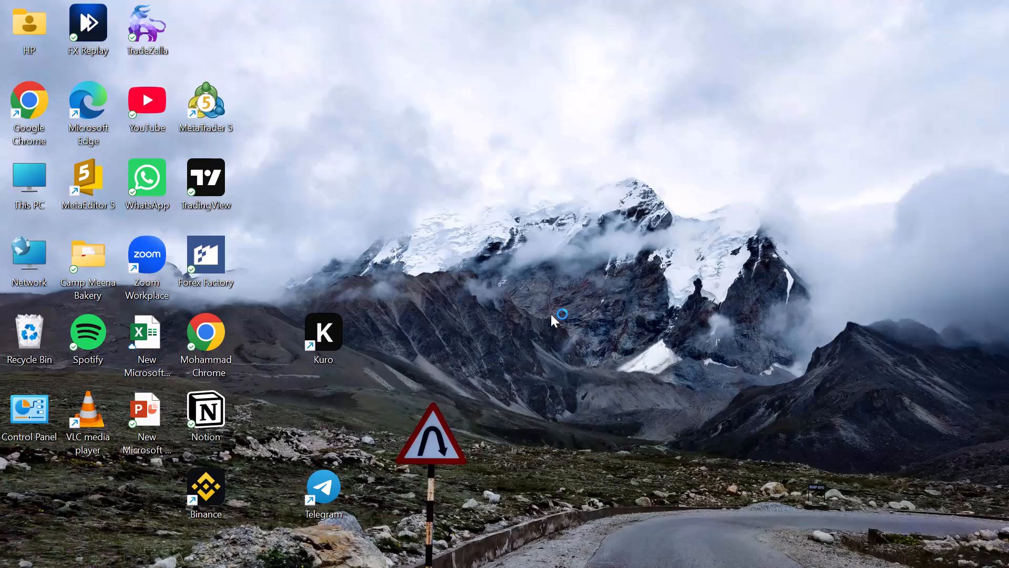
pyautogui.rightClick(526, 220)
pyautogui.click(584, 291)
# Open TradingView from the desktop and close its "Chart not found" tab, keeping the XAUUSD chart open.
pyautogui.doubleClick(211, 178)
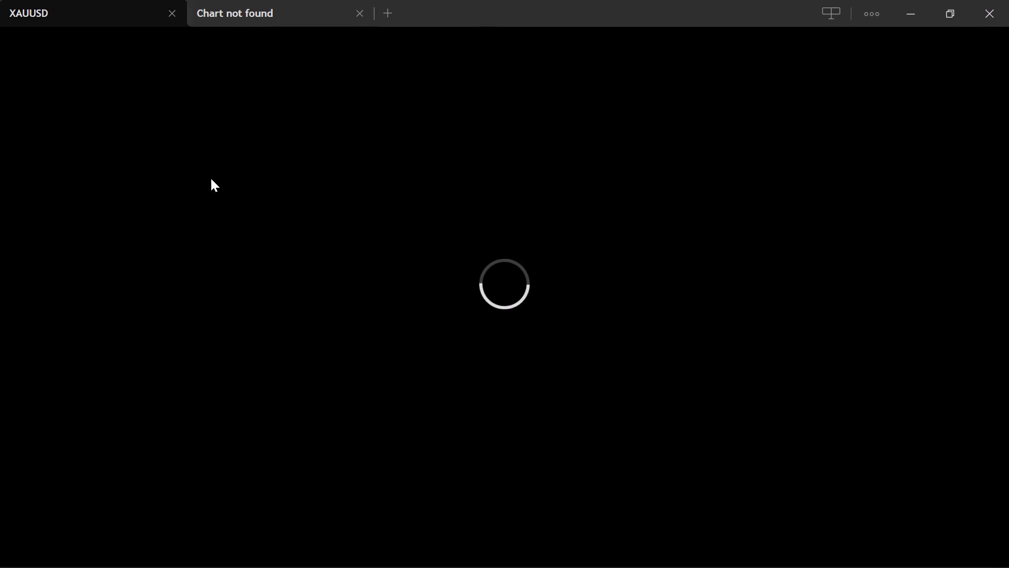
pyautogui.click(363, 10)
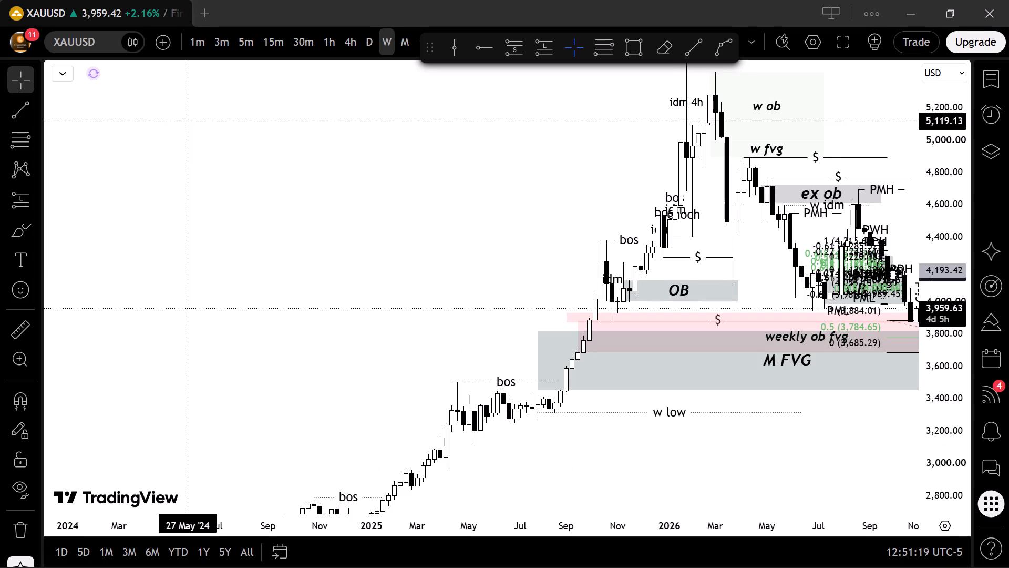
# Hide the panels around the XAUUSD chart to enlarge the chart area.
pyautogui.click(840, 49)
# Switch the XAUUSD chart to the 1-month timeframe.
pyautogui.scroll(-3, 787, 264)
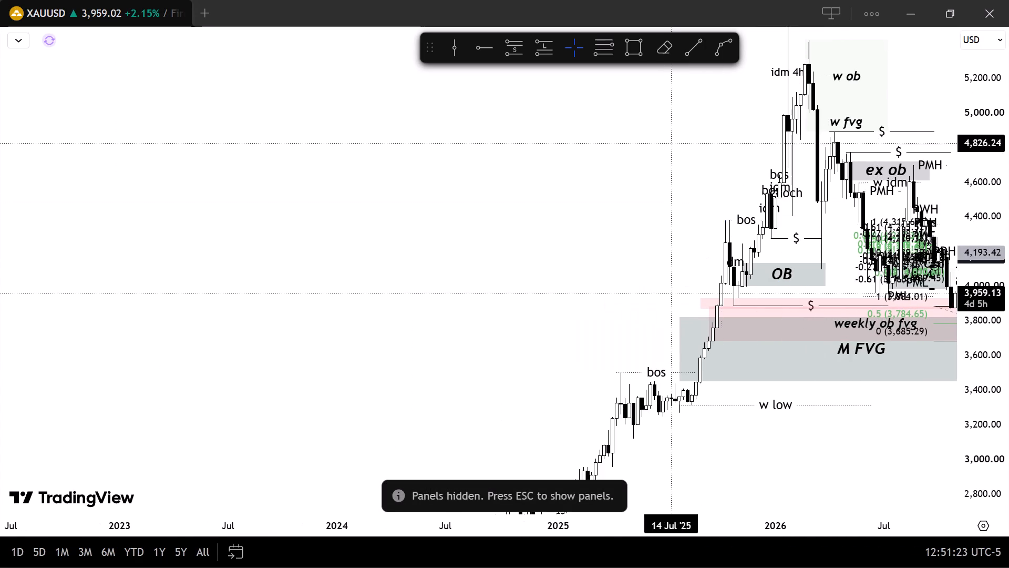
pyautogui.moveTo(670, 139); pyautogui.dragTo(467, 157)
pyautogui.scroll(6, 464, 222)
pyautogui.scroll(3, 1008, 368)
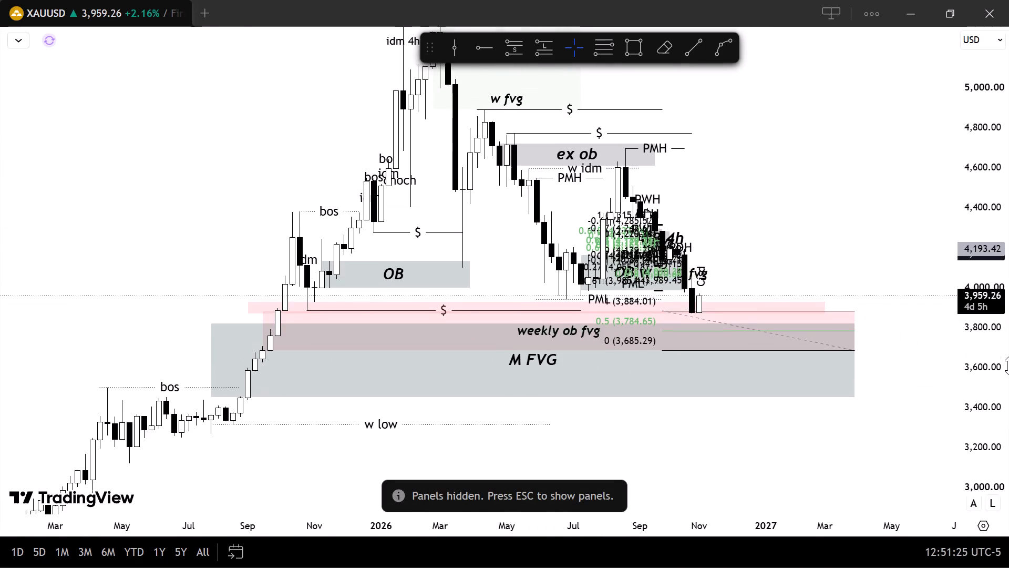
pyautogui.scroll(12, 1008, 366)
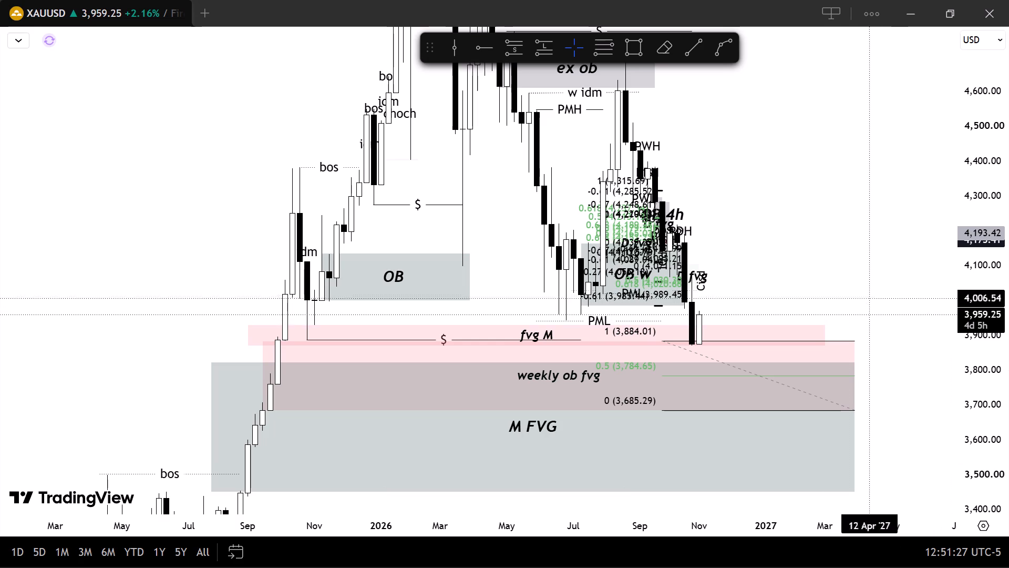
pyautogui.moveTo(821, 280); pyautogui.dragTo(851, 228)
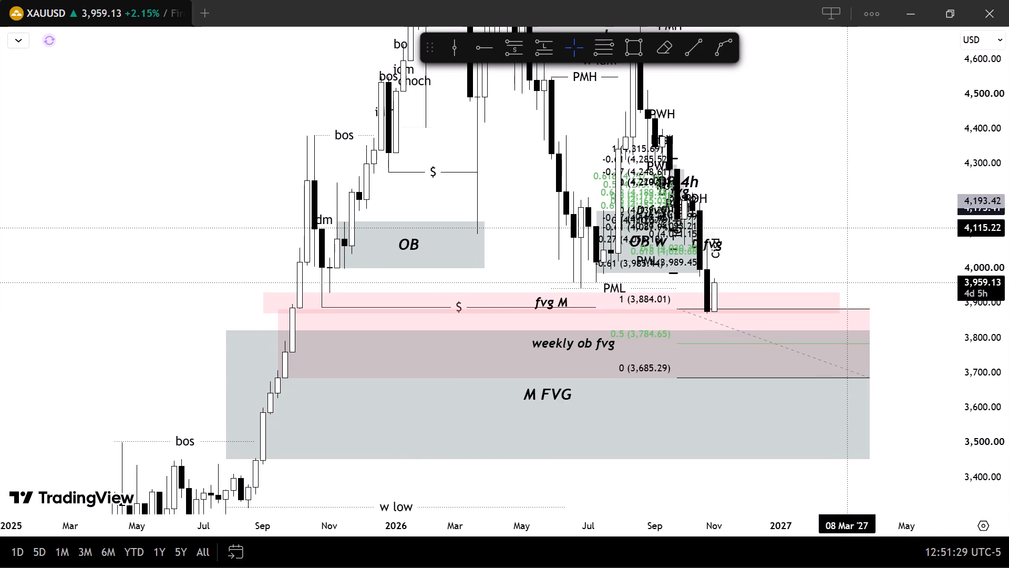
pyautogui.write('1m')
pyautogui.press('Return')
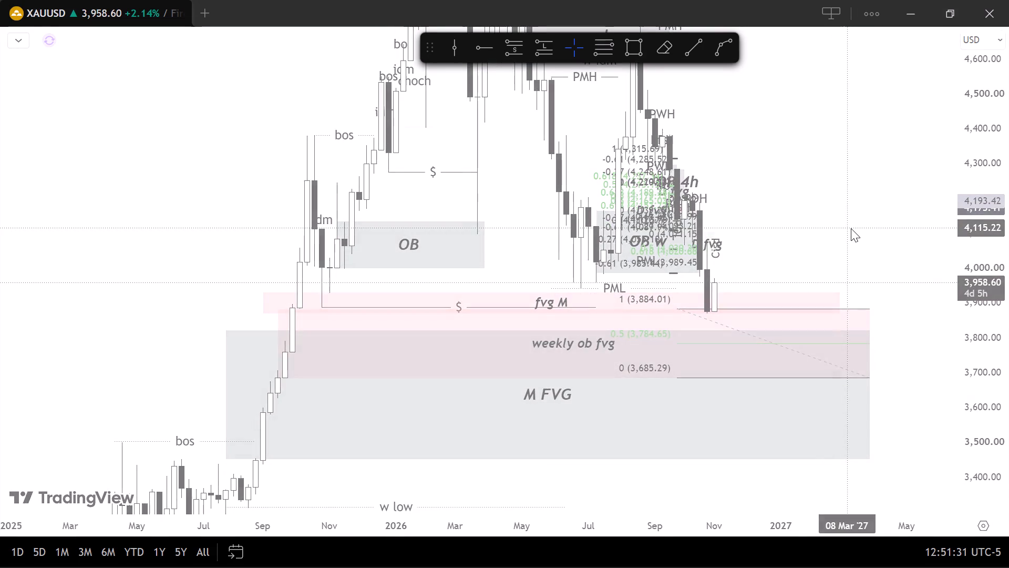
# Adjust the lower edge of the "fvg M" box to the September 2025 candle's high, at about 3,872.
pyautogui.scroll(6, 786, 259)
pyautogui.scroll(5, 1008, 363)
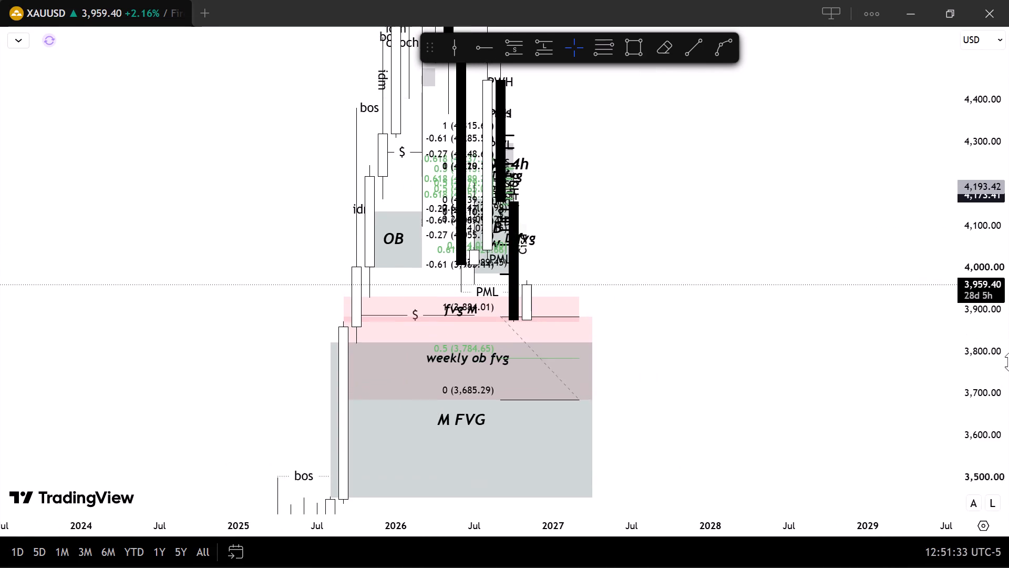
pyautogui.scroll(3, 1008, 362)
pyautogui.moveTo(734, 308); pyautogui.dragTo(917, 239)
pyautogui.scroll(3, 817, 265)
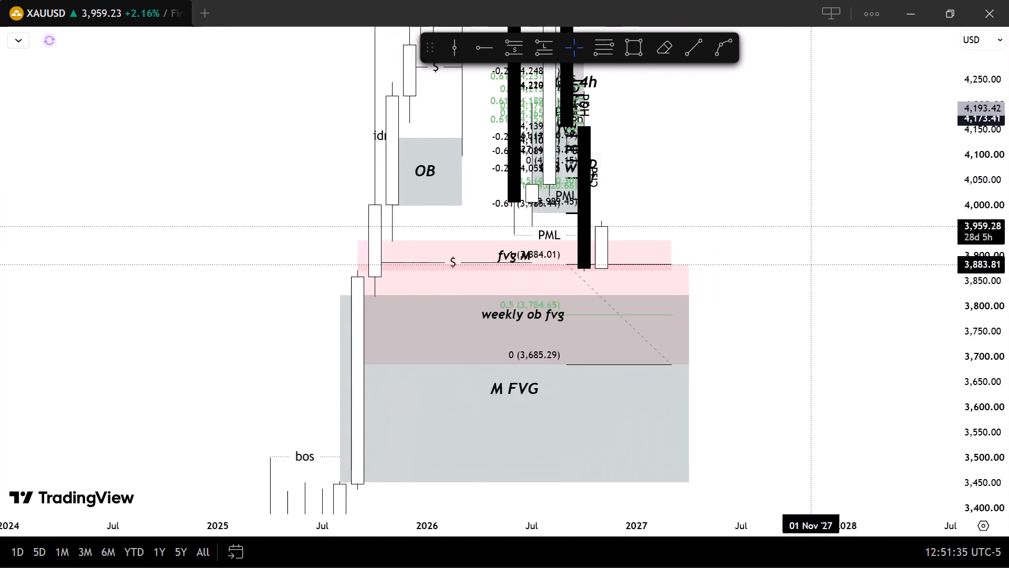
pyautogui.scroll(2, 817, 265)
pyautogui.moveTo(774, 298); pyautogui.dragTo(851, 221)
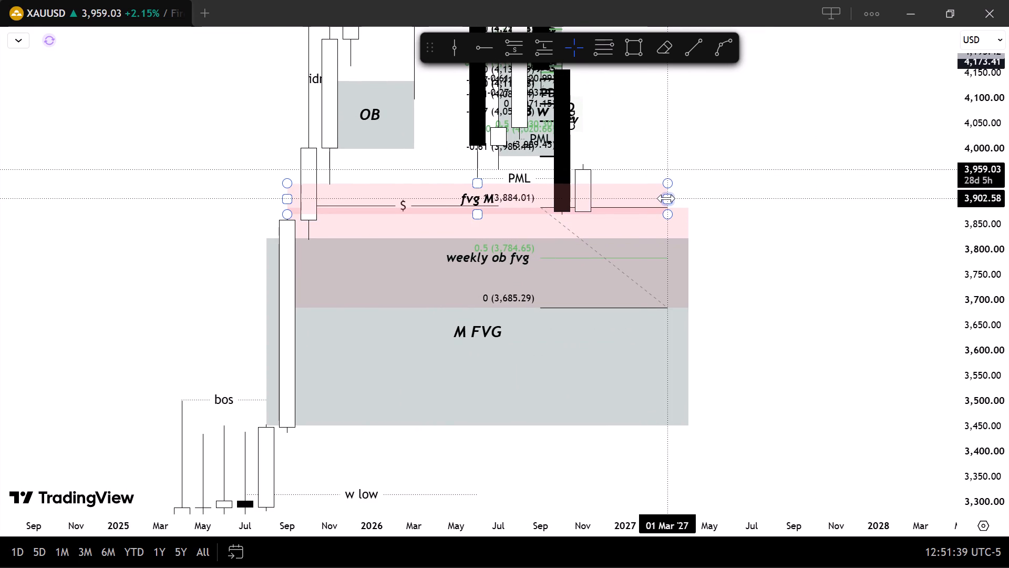
pyautogui.scroll(19, 1008, 347)
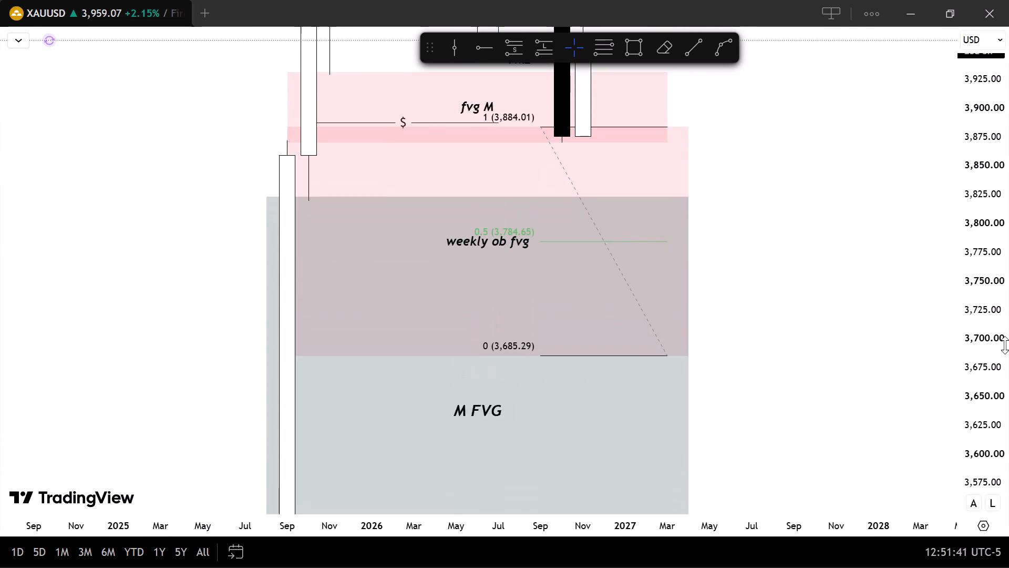
pyautogui.scroll(7, 1005, 345)
pyautogui.moveTo(851, 249); pyautogui.dragTo(893, 441)
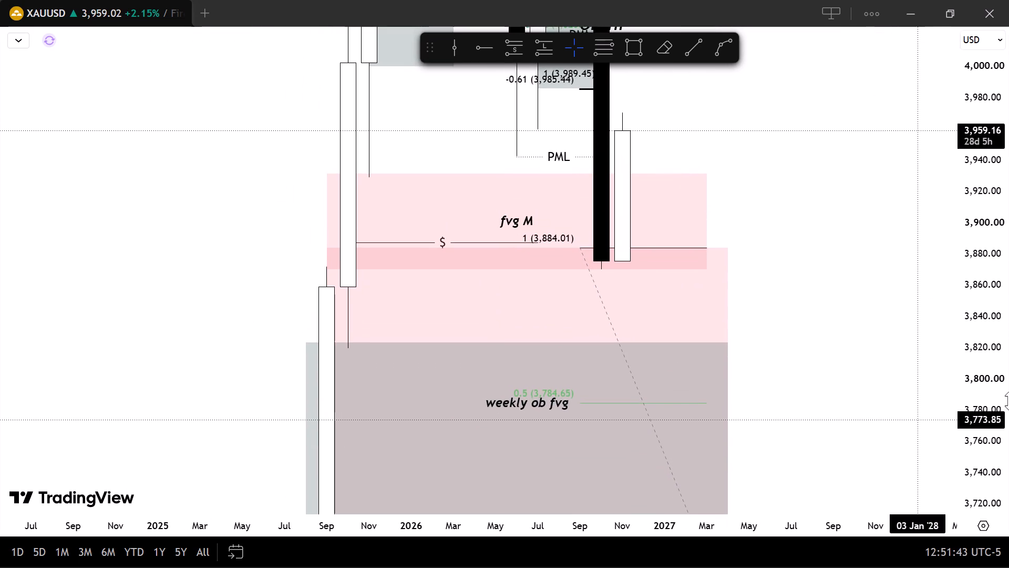
pyautogui.scroll(14, 1008, 401)
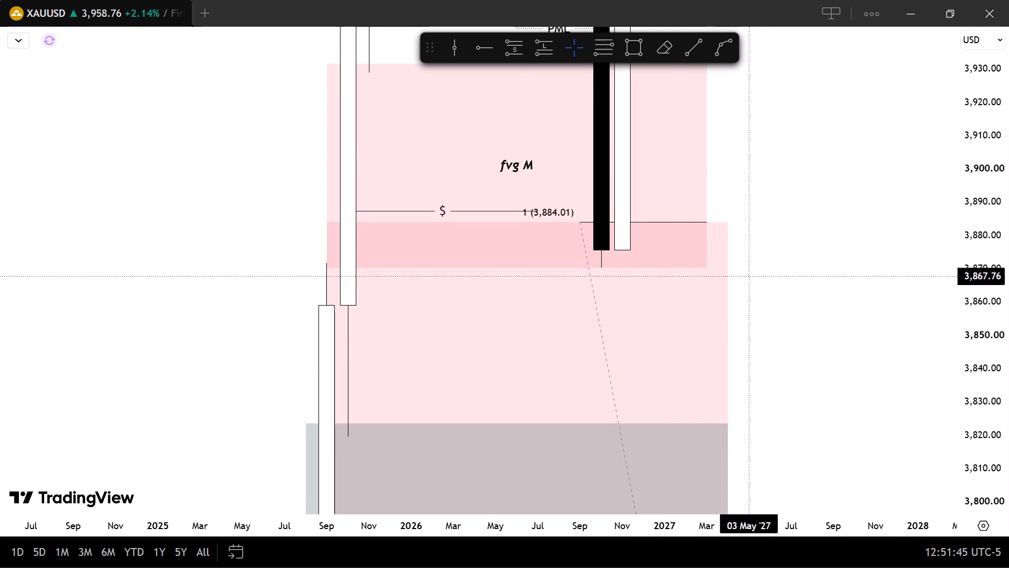
pyautogui.scroll(15, 1008, 374)
pyautogui.moveTo(846, 253); pyautogui.dragTo(856, 422)
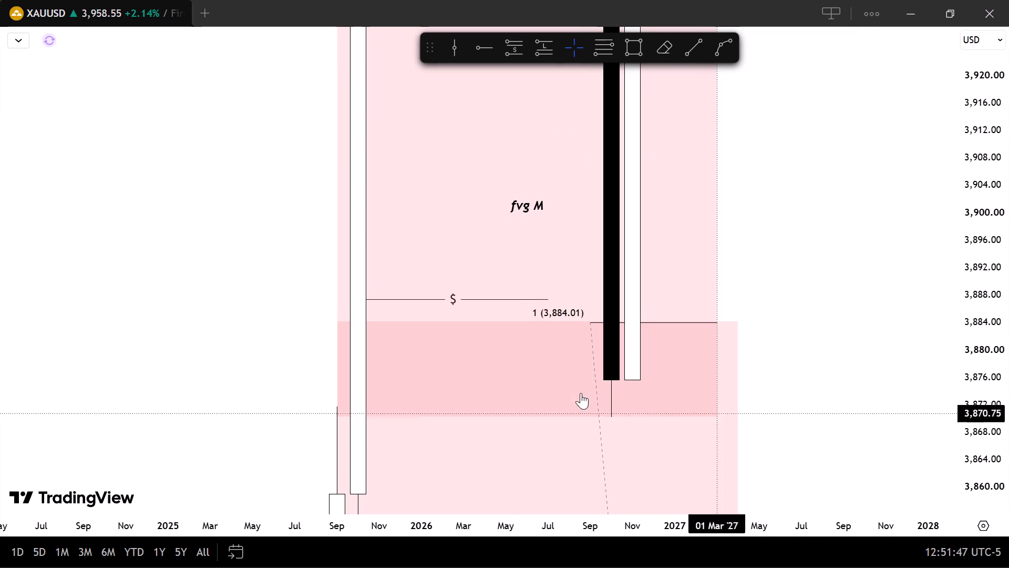
pyautogui.moveTo(336, 415); pyautogui.dragTo(326, 394)
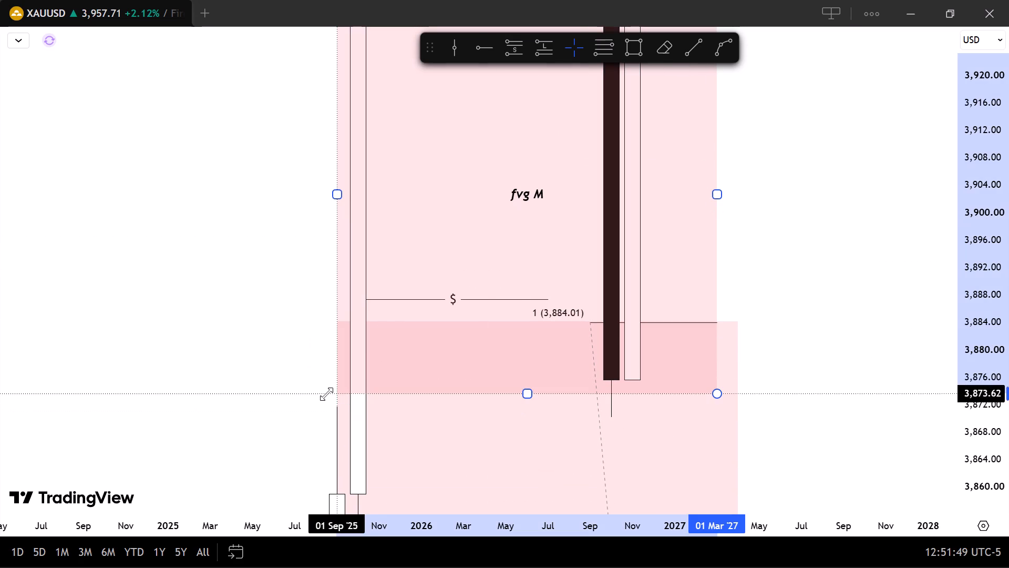
pyautogui.moveTo(326, 394); pyautogui.dragTo(328, 407)
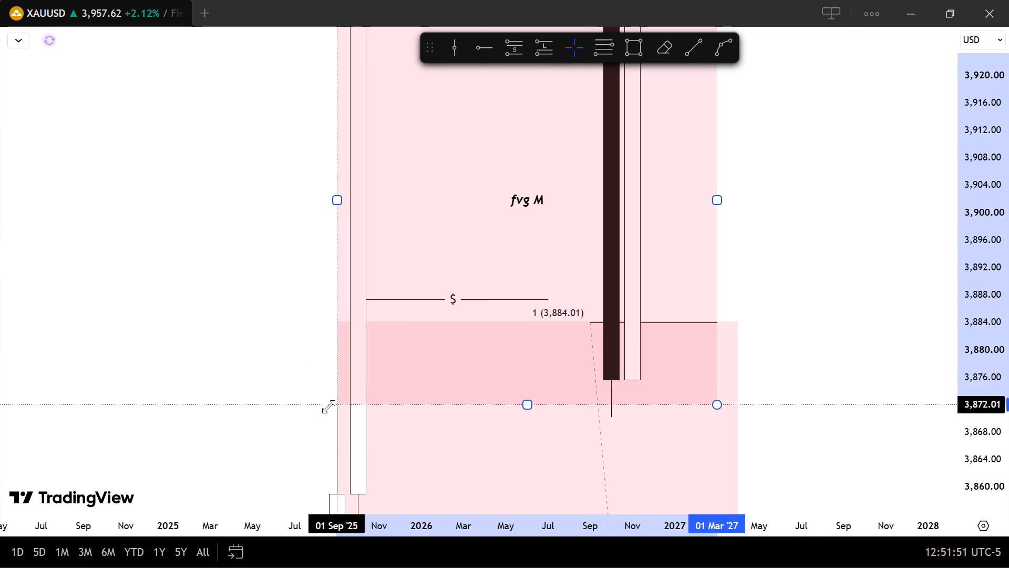
pyautogui.moveTo(328, 407); pyautogui.dragTo(328, 407)
pyautogui.click(778, 271)
# Examine the monthly chart around the "fvg M", "weekly ob fvg" and "M FVG" zones.
pyautogui.scroll(-10, 1008, 391)
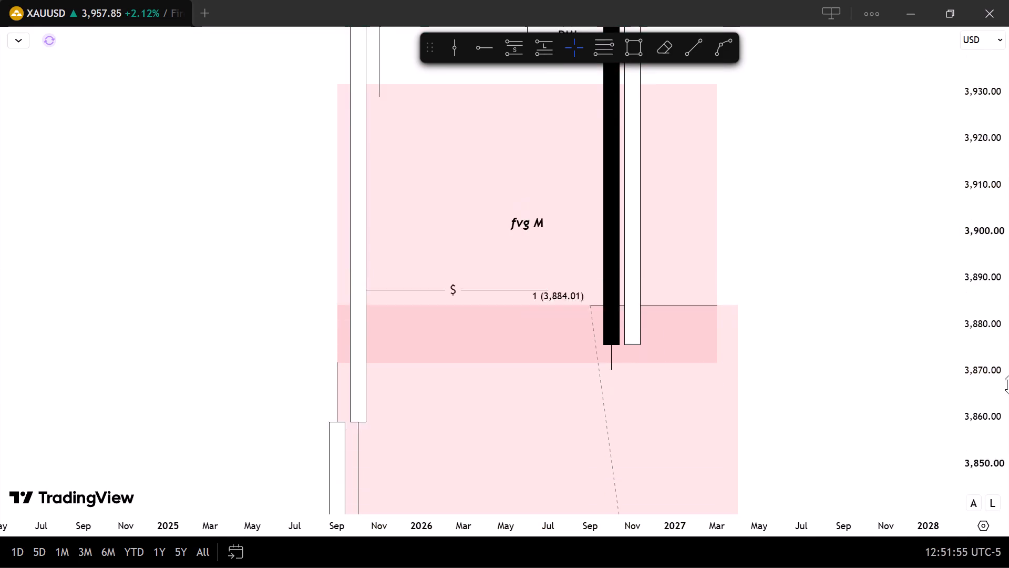
pyautogui.scroll(-20, 1007, 374)
pyautogui.scroll(-20, 1007, 374)
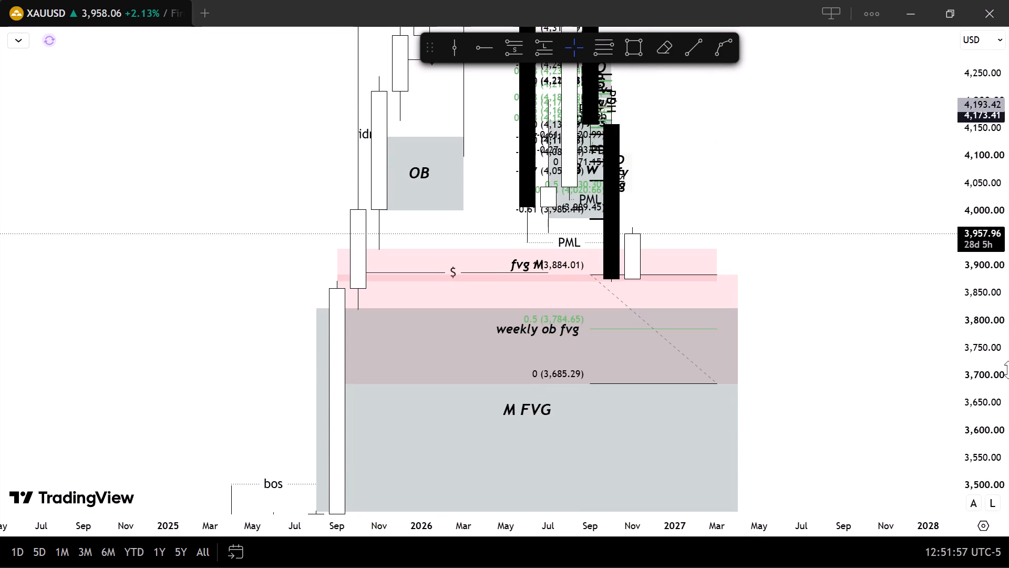
pyautogui.scroll(-6, 1008, 370)
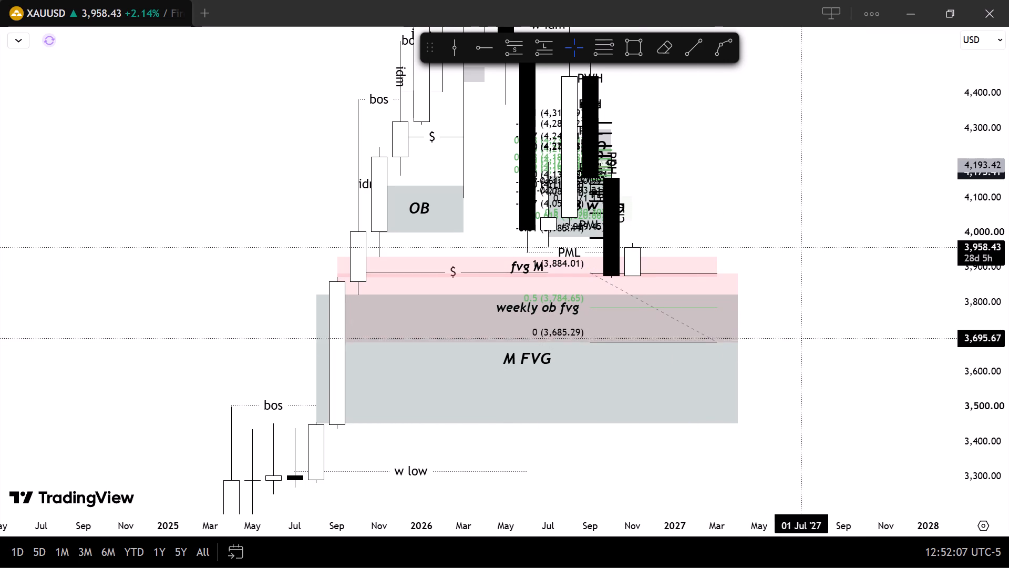
# Draw a rectangle over the September 2025 candle's range, from about 3,870 down to 3,437, spanning August 2025 to April 2027.
pyautogui.scroll(17, 1008, 386)
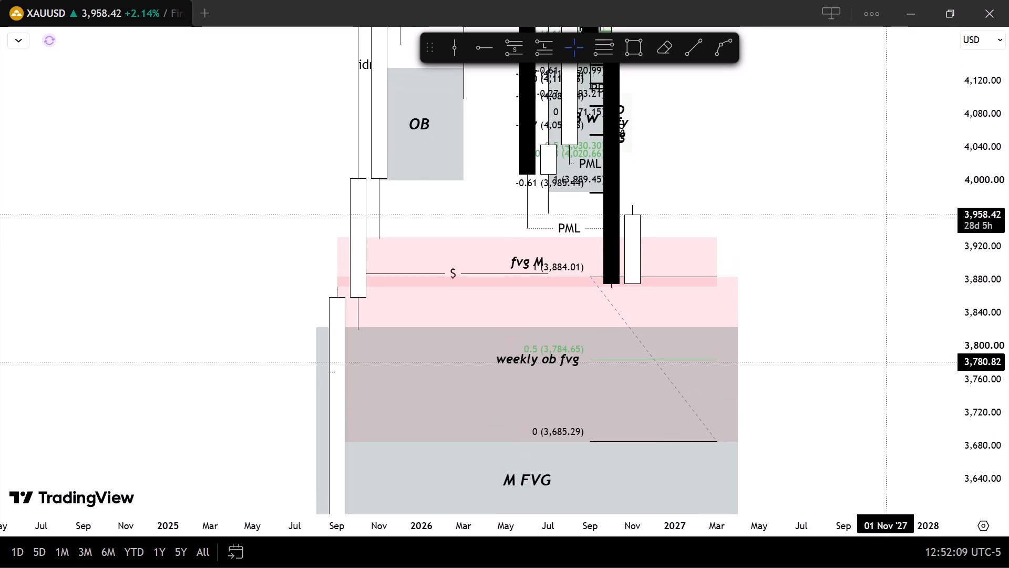
pyautogui.scroll(-13, 1008, 377)
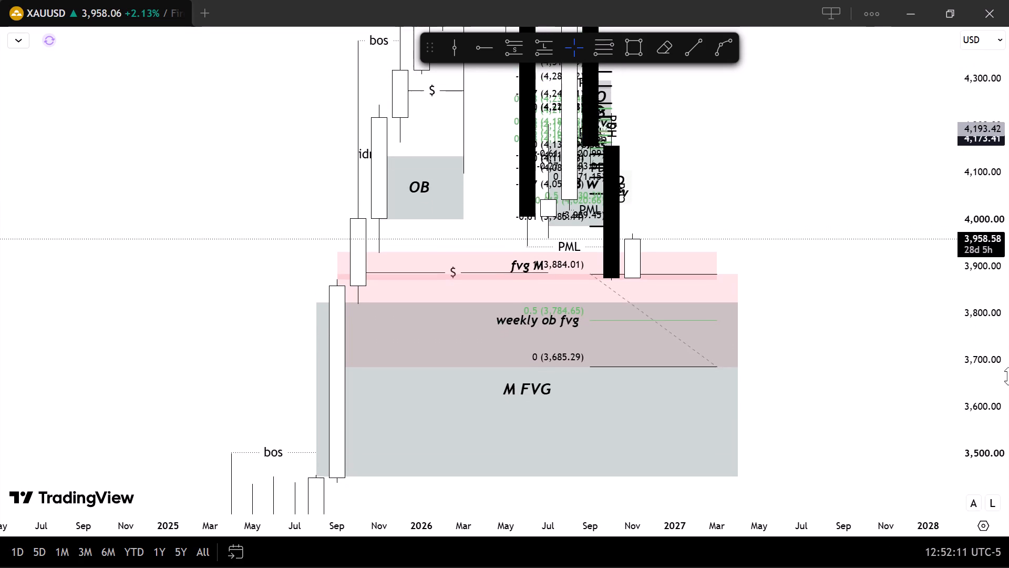
pyautogui.scroll(-1, 709, 336)
pyautogui.click(632, 45)
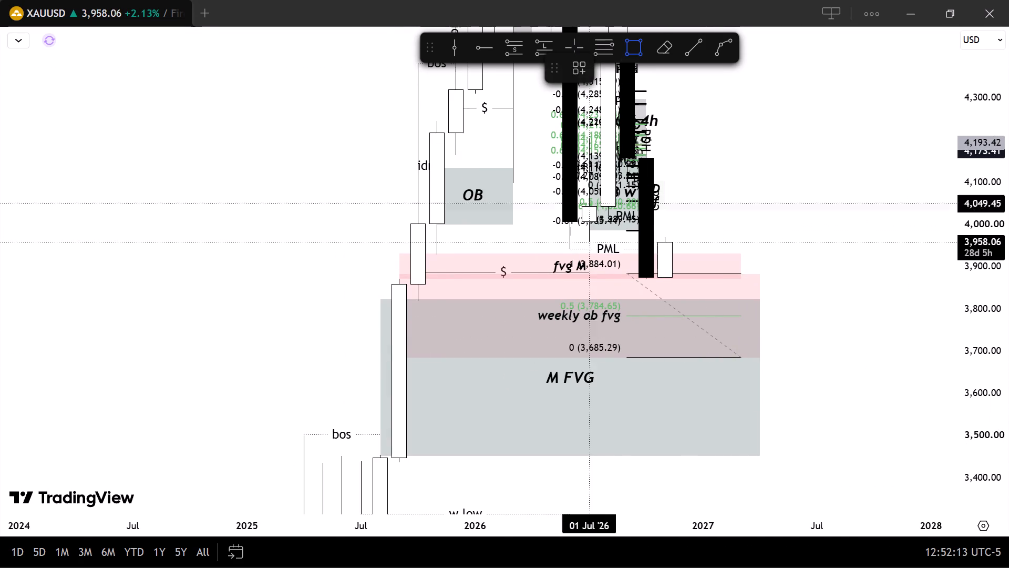
pyautogui.click(381, 280)
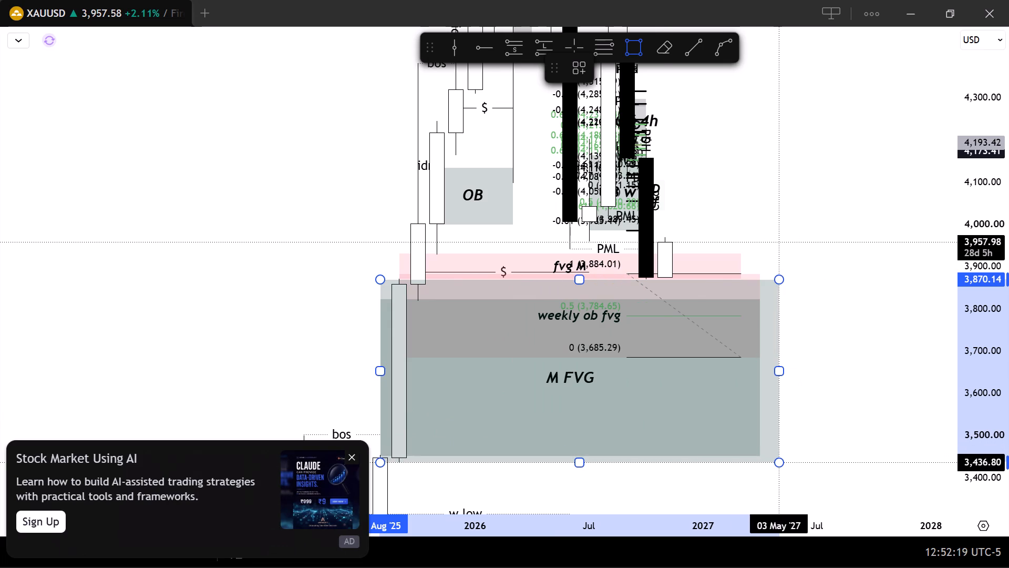
pyautogui.click(780, 463)
pyautogui.moveTo(781, 368); pyautogui.dragTo(761, 367)
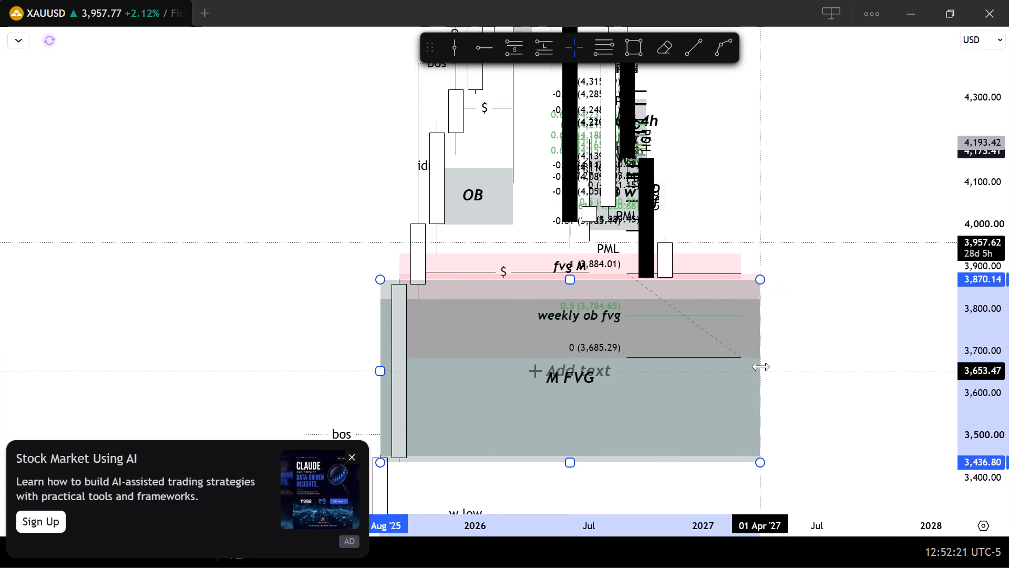
pyautogui.moveTo(761, 367); pyautogui.dragTo(755, 366)
pyautogui.click(356, 458)
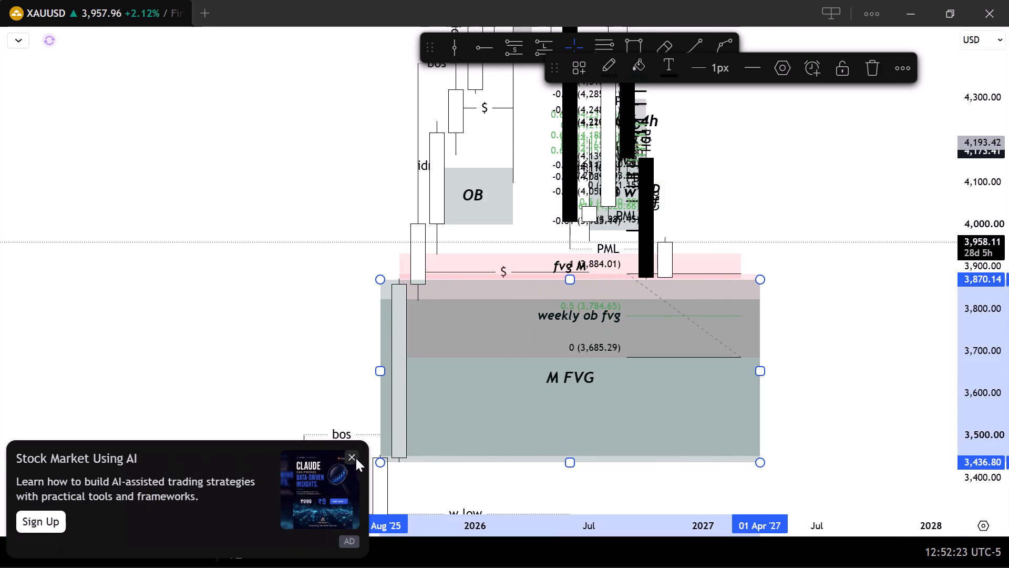
# Label the new rectangle over the M FVG zone with the text "M ob".
pyautogui.doubleClick(763, 372)
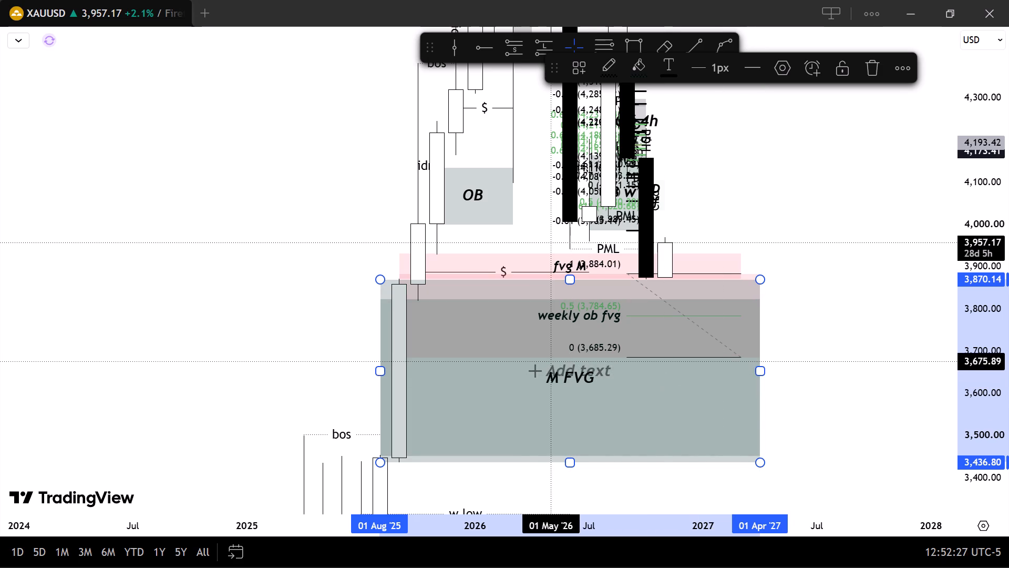
pyautogui.click(492, 334)
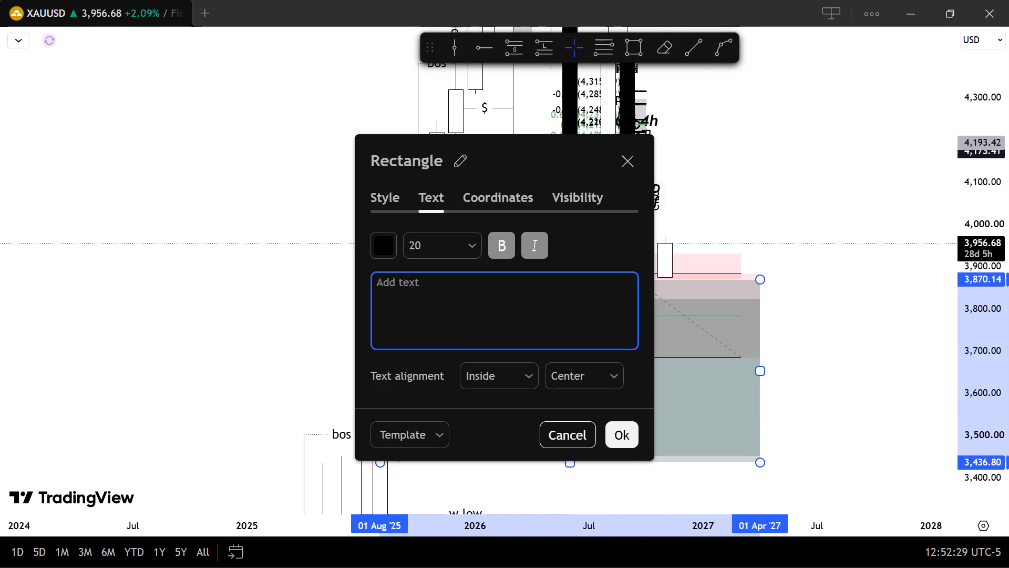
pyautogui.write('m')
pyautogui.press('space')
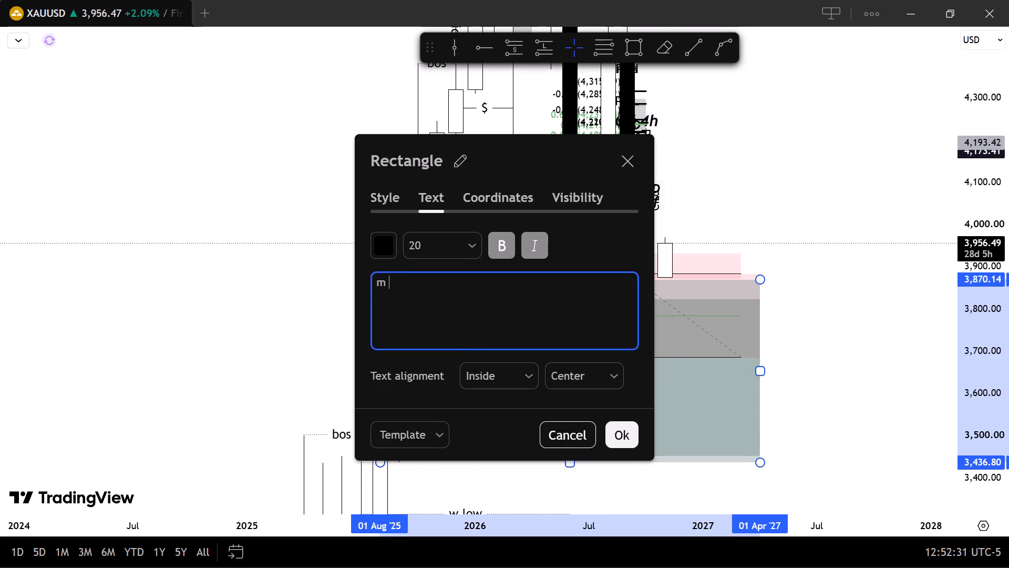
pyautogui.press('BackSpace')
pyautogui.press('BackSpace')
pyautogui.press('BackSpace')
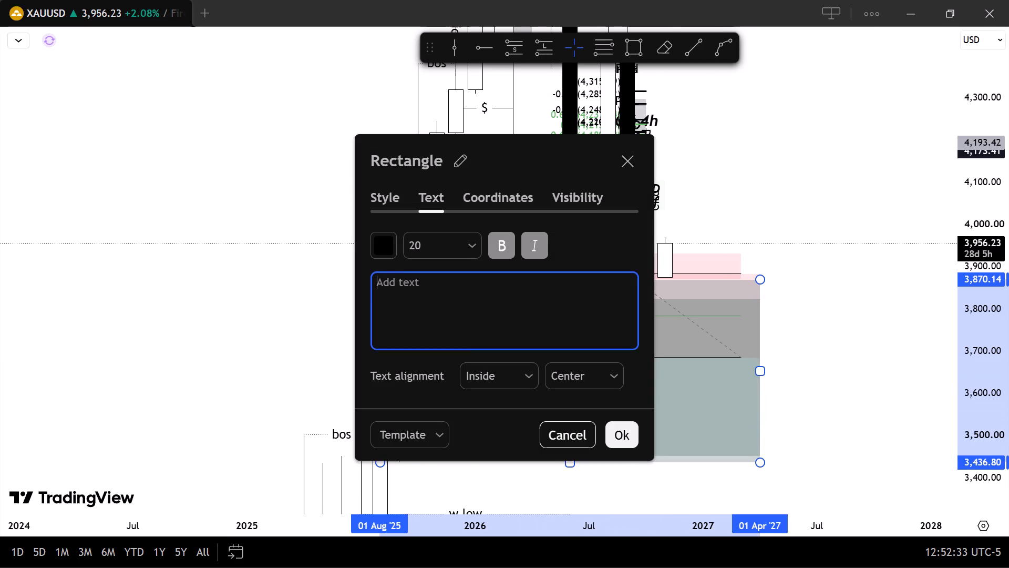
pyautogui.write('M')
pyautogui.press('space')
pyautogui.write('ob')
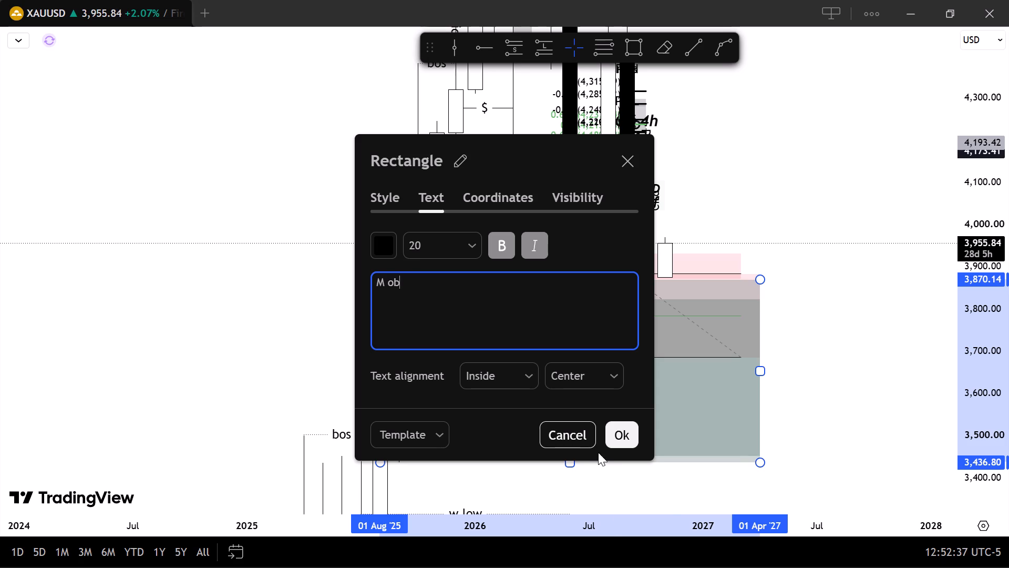
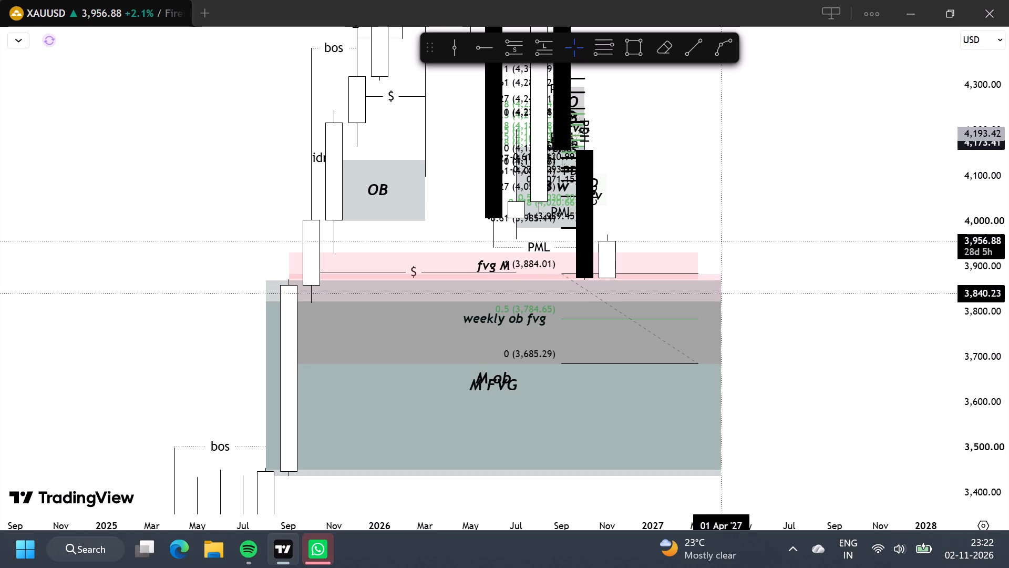
# Start a new Fib Retracement drawing on the monthly XAUUSD chart.
pyautogui.click(595, 53)
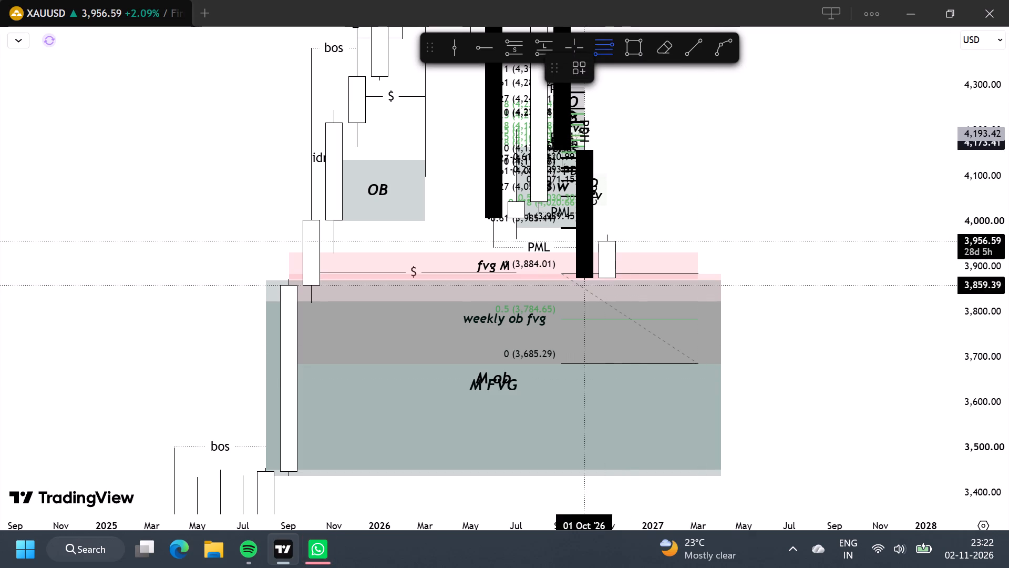
# Examine the monthly candles and boundaries of the "fvg M", "M ob" and "M FVG" zones.
pyautogui.scroll(14, 1008, 383)
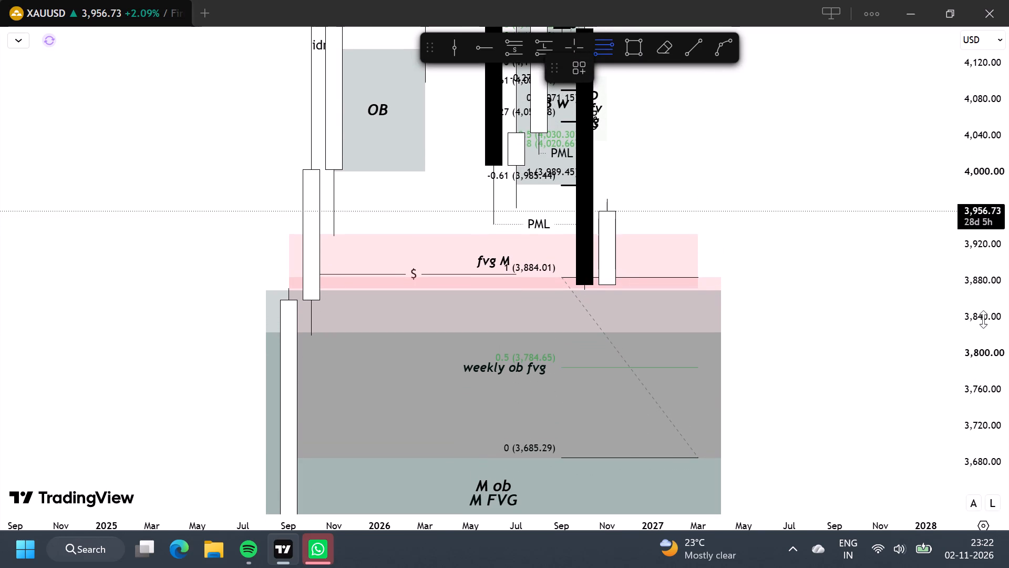
pyautogui.scroll(-16, 985, 319)
pyautogui.rightClick(886, 323)
pyautogui.moveTo(853, 379); pyautogui.dragTo(887, 235)
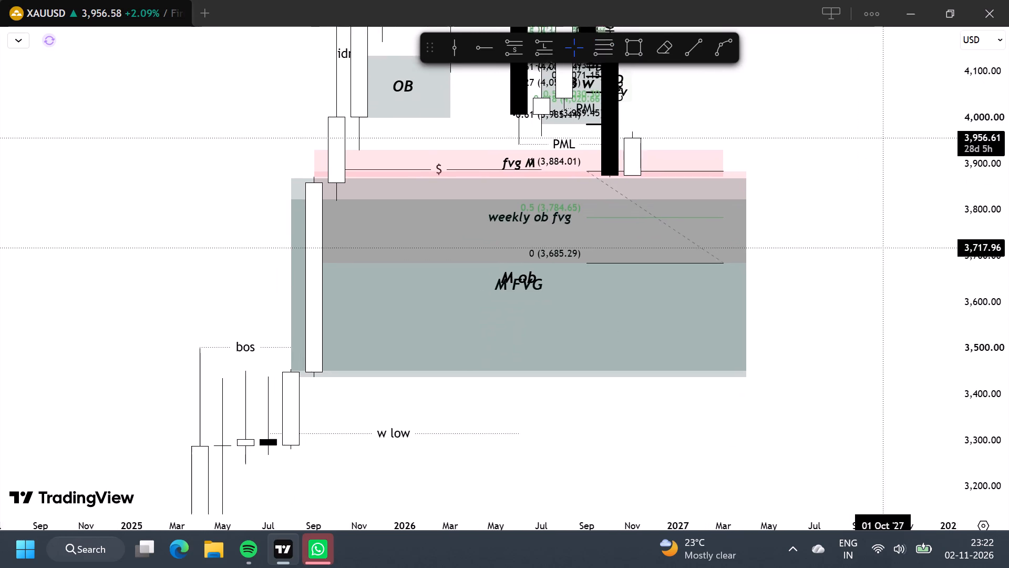
pyautogui.moveTo(887, 235); pyautogui.dragTo(894, 220)
pyautogui.scroll(17, 1008, 371)
pyautogui.scroll(5, 881, 298)
pyautogui.scroll(-4, 1008, 349)
pyautogui.moveTo(726, 227); pyautogui.dragTo(822, 335)
pyautogui.scroll(-1, 823, 336)
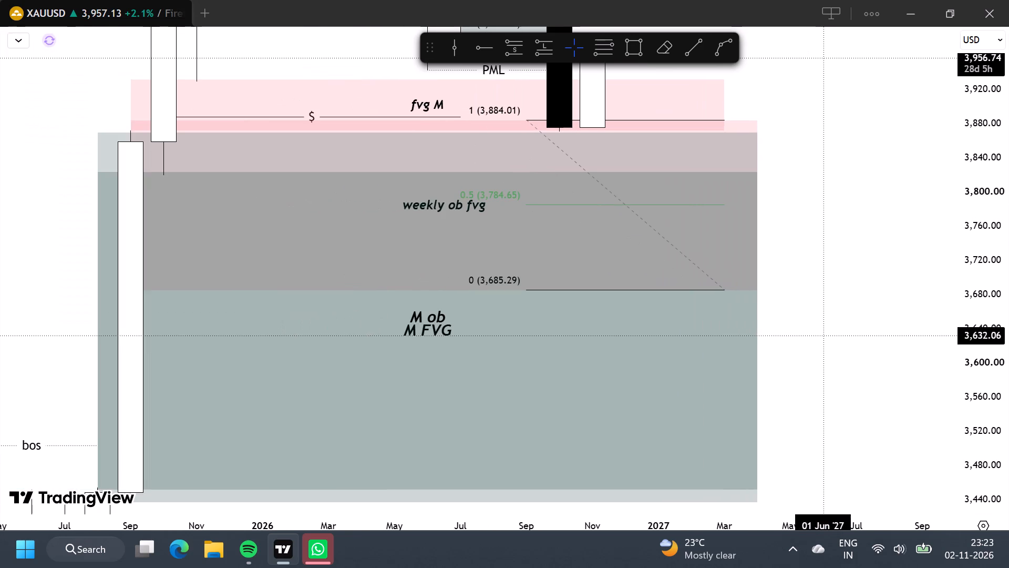
pyautogui.moveTo(801, 358); pyautogui.dragTo(817, 310)
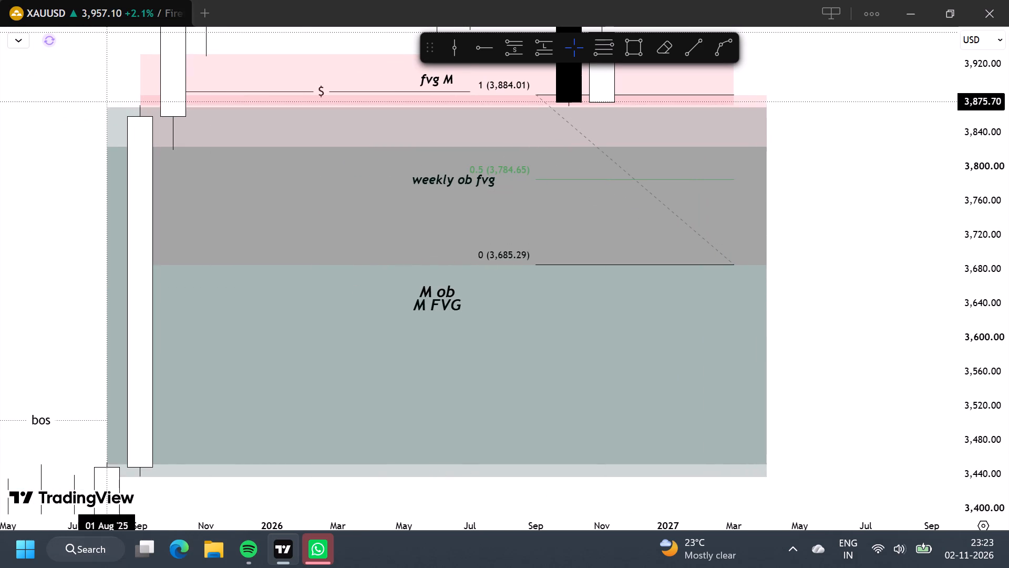
pyautogui.click(107, 106)
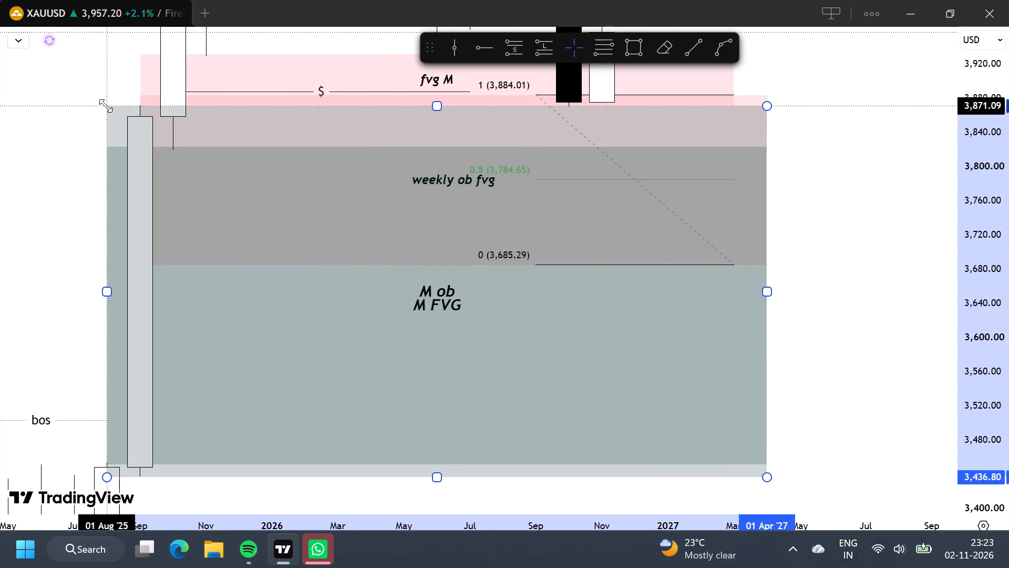
pyautogui.click(802, 229)
# Draw a Fib retracement over the "M ob" box, from about 3,869 at December 2026 down to about 3,437 at April 2027.
pyautogui.click(610, 53)
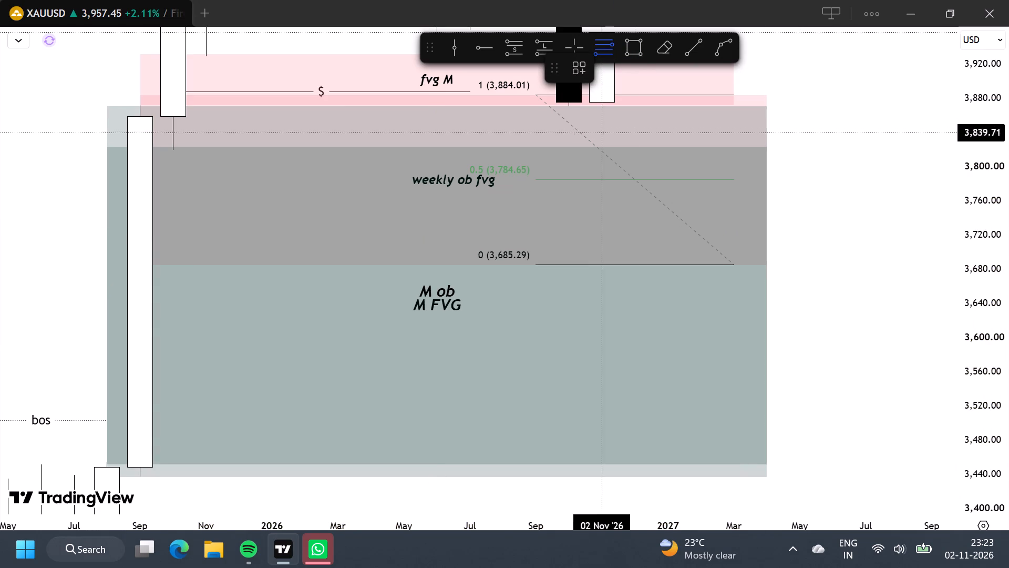
pyautogui.click(643, 107)
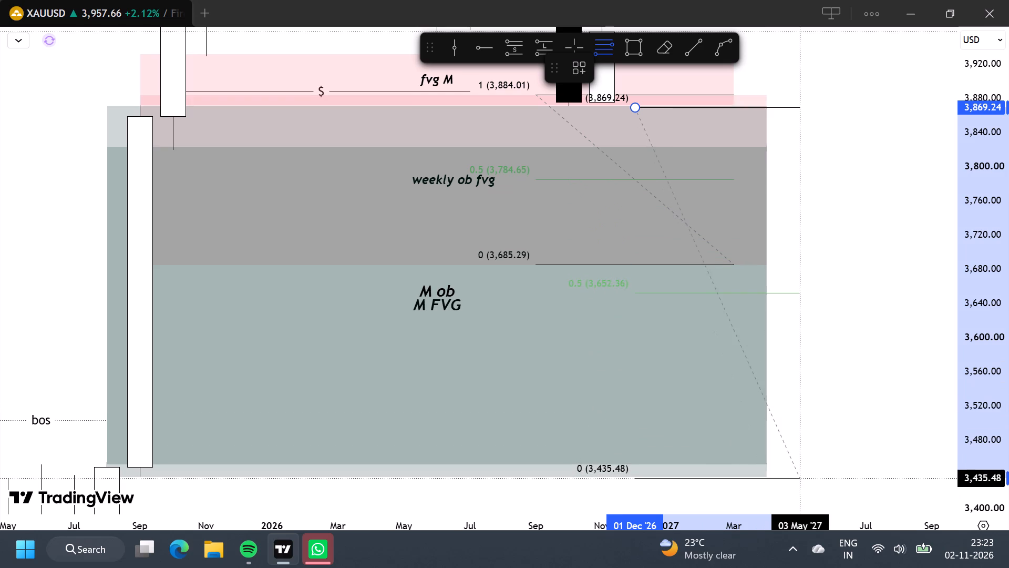
pyautogui.click(770, 477)
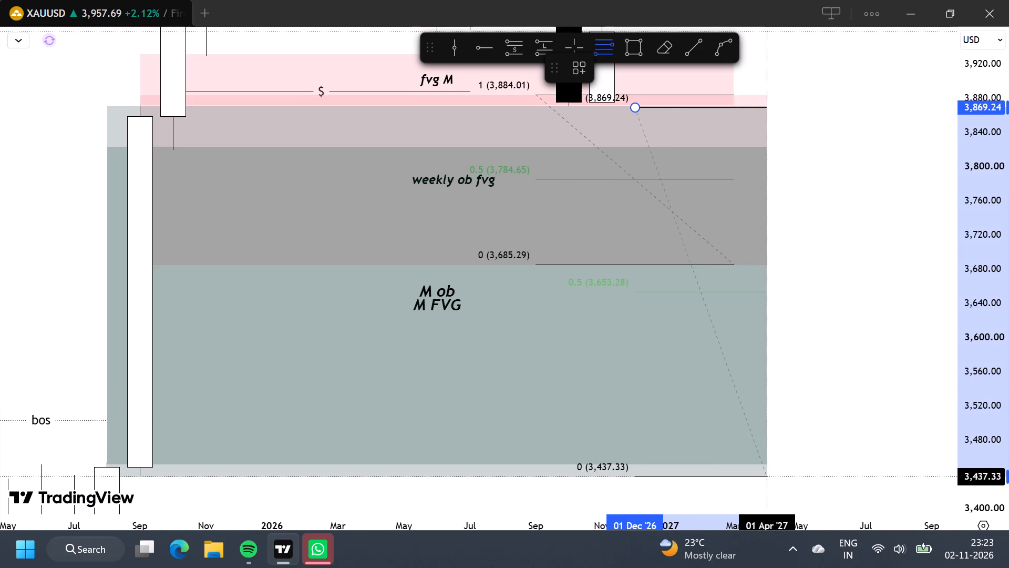
pyautogui.click(839, 387)
pyautogui.scroll(2, 801, 305)
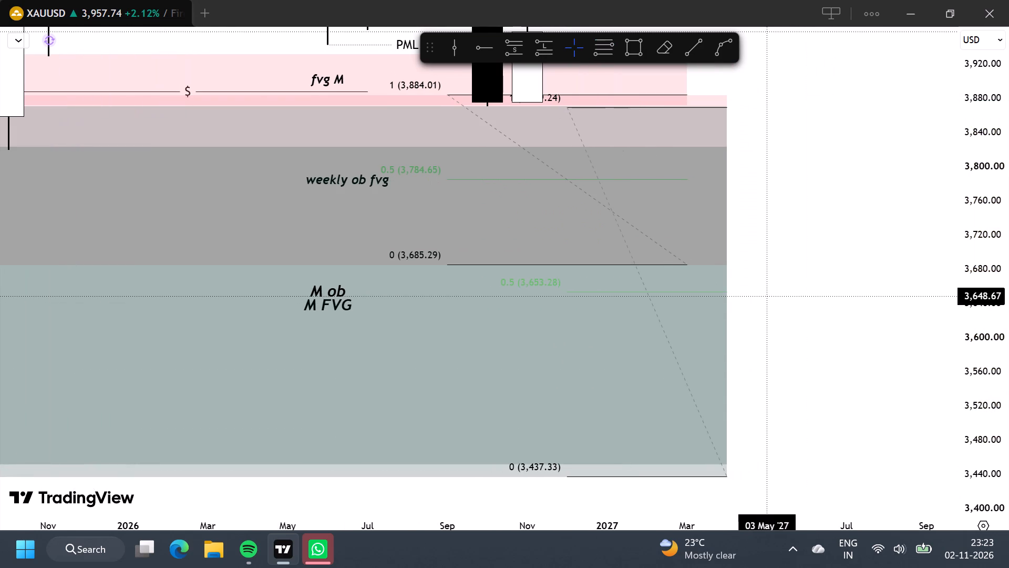
pyautogui.click(730, 477)
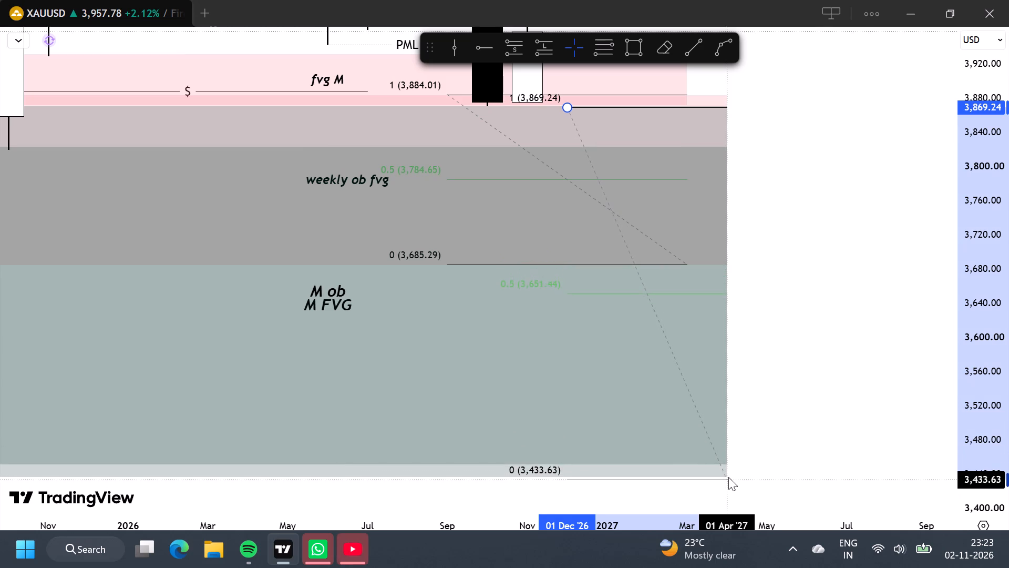
pyautogui.click(780, 331)
pyautogui.scroll(2, 822, 330)
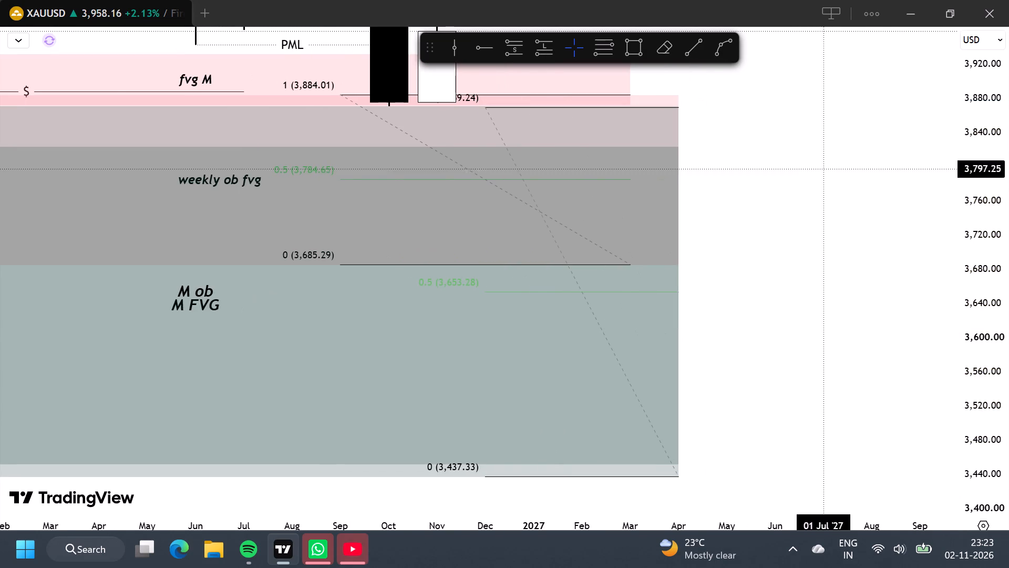
# Switch the XAUUSD chart to the 1-week timeframe.
pyautogui.moveTo(823, 167); pyautogui.dragTo(912, 255)
pyautogui.scroll(-4, 901, 254)
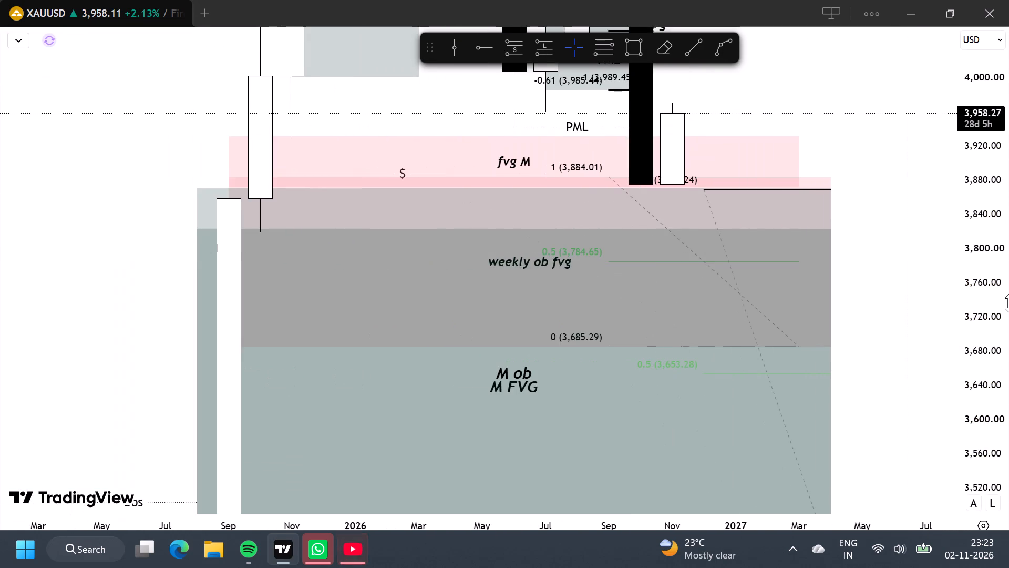
pyautogui.scroll(-6, 1008, 303)
pyautogui.scroll(1, 1005, 306)
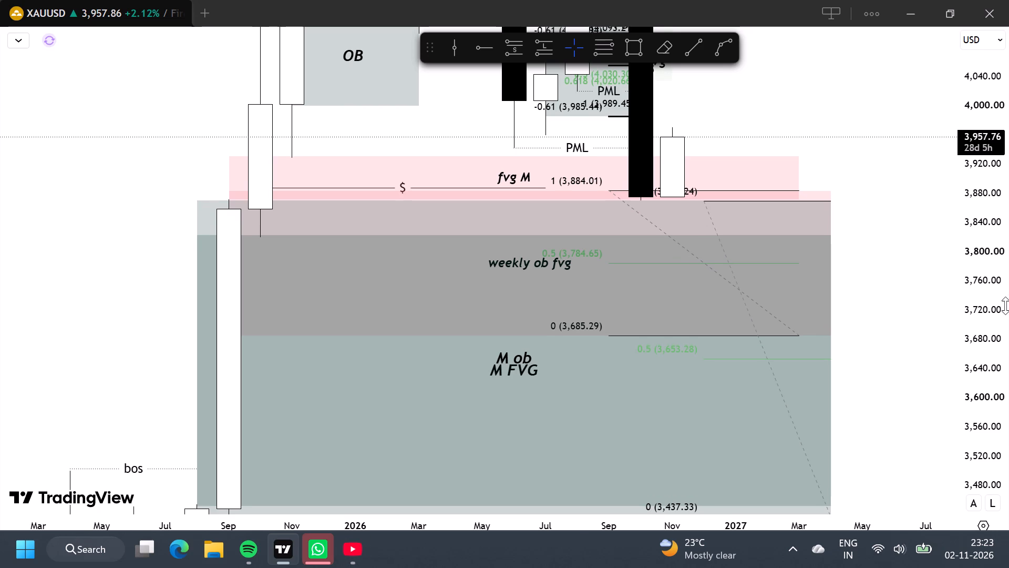
pyautogui.scroll(2, 597, 267)
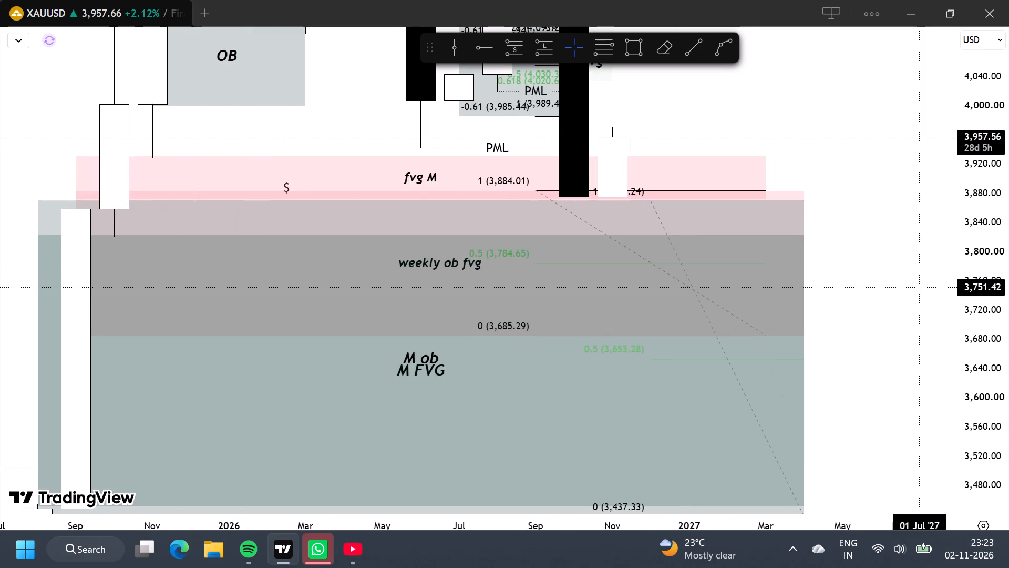
pyautogui.write('1w')
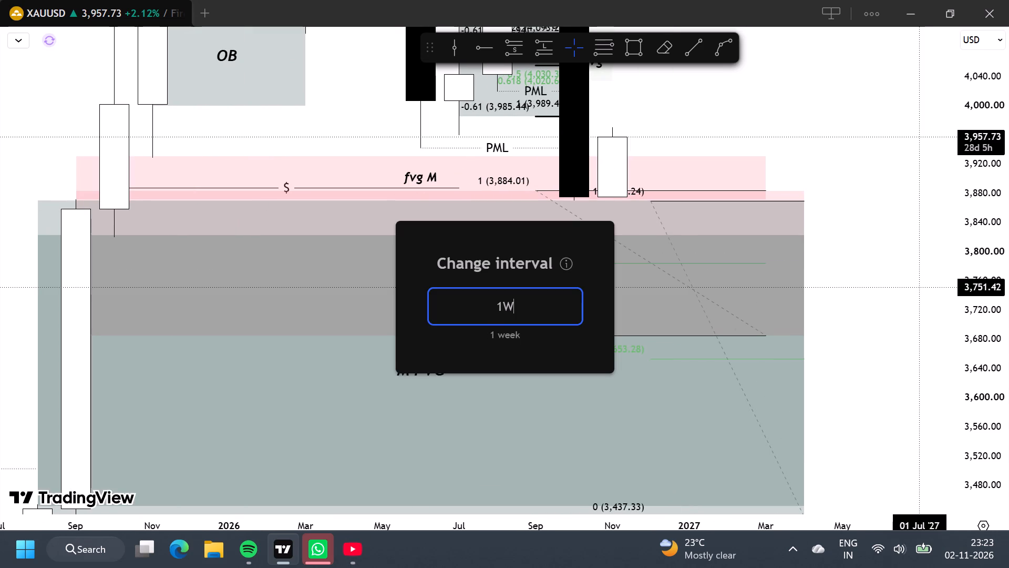
pyautogui.press('Return')
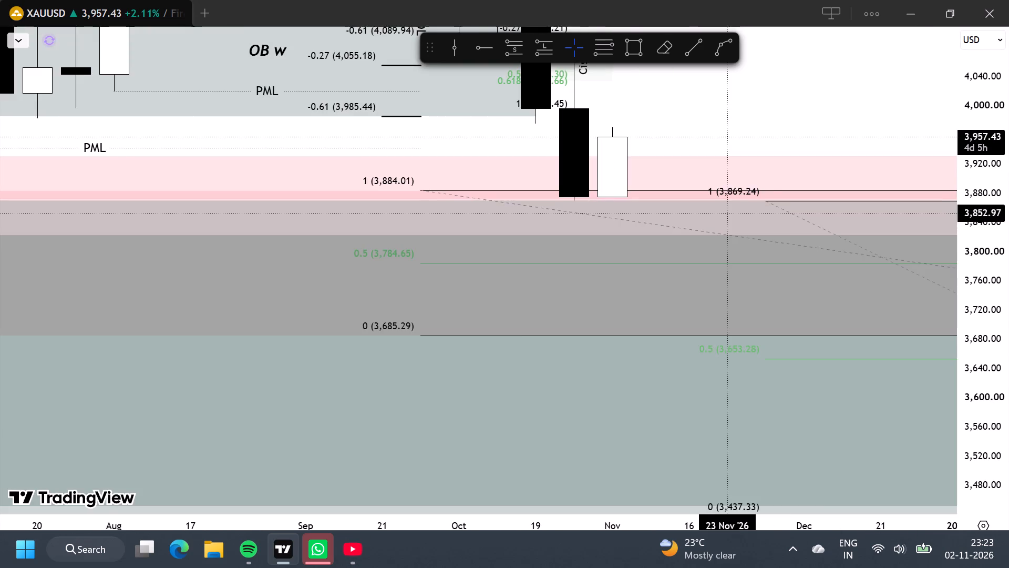
# Examine the weekly price action and markings around the "OB w", "fvg M" and "weekly ob fvg" zones.
pyautogui.scroll(-11, 737, 230)
pyautogui.scroll(-10, 893, 263)
pyautogui.scroll(-6, 1008, 388)
pyautogui.scroll(-8, 525, 356)
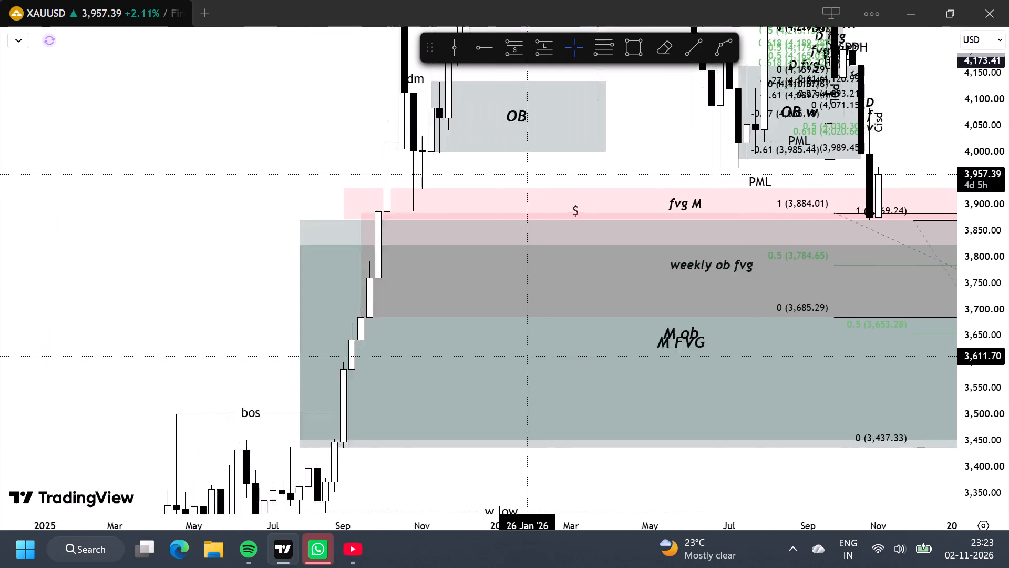
pyautogui.moveTo(436, 196); pyautogui.dragTo(73, 319)
pyautogui.scroll(5, 957, 356)
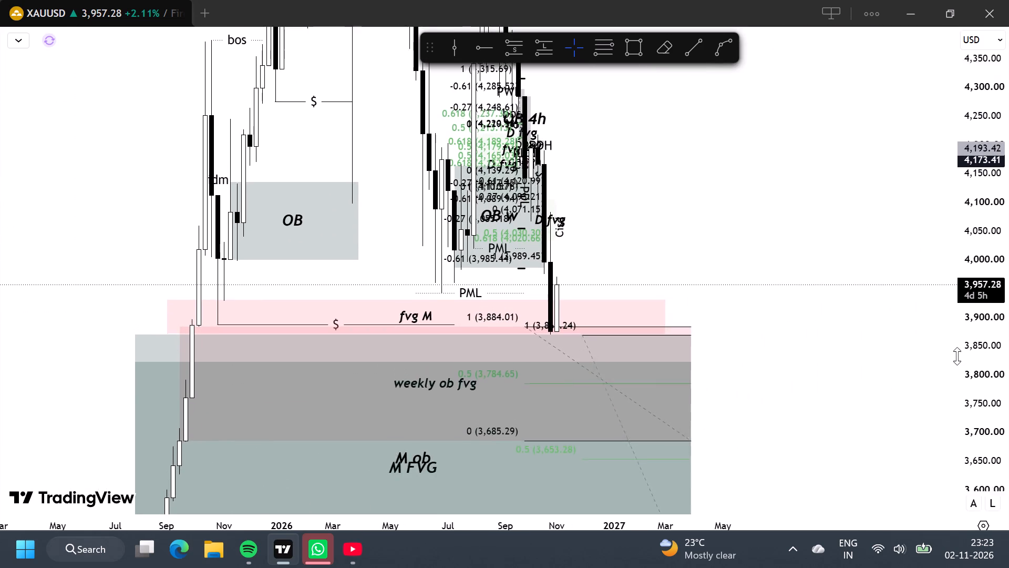
pyautogui.scroll(4, 957, 356)
pyautogui.scroll(3, 909, 352)
pyautogui.moveTo(769, 229); pyautogui.dragTo(962, 270)
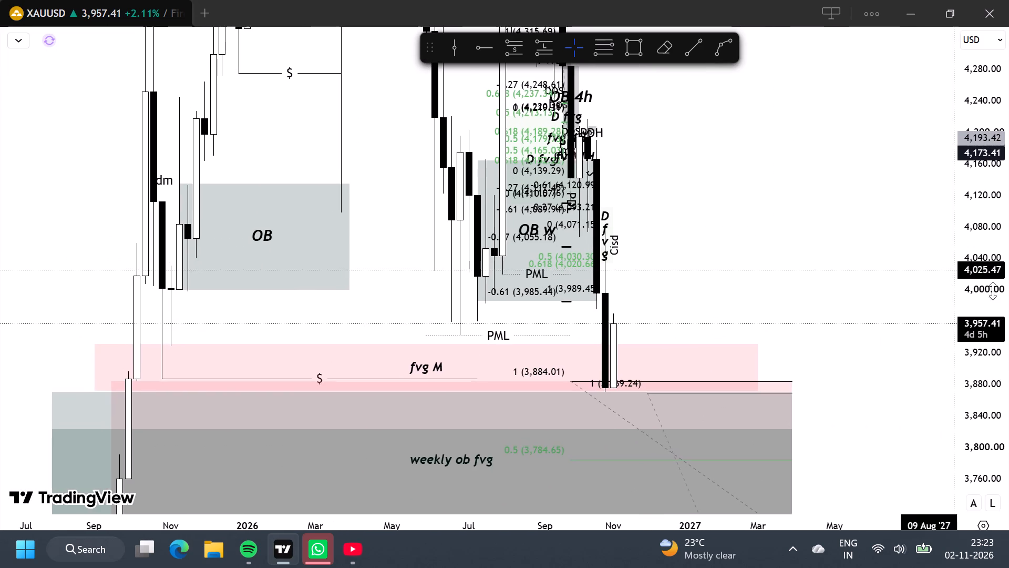
pyautogui.scroll(6, 978, 356)
pyautogui.scroll(5, 836, 343)
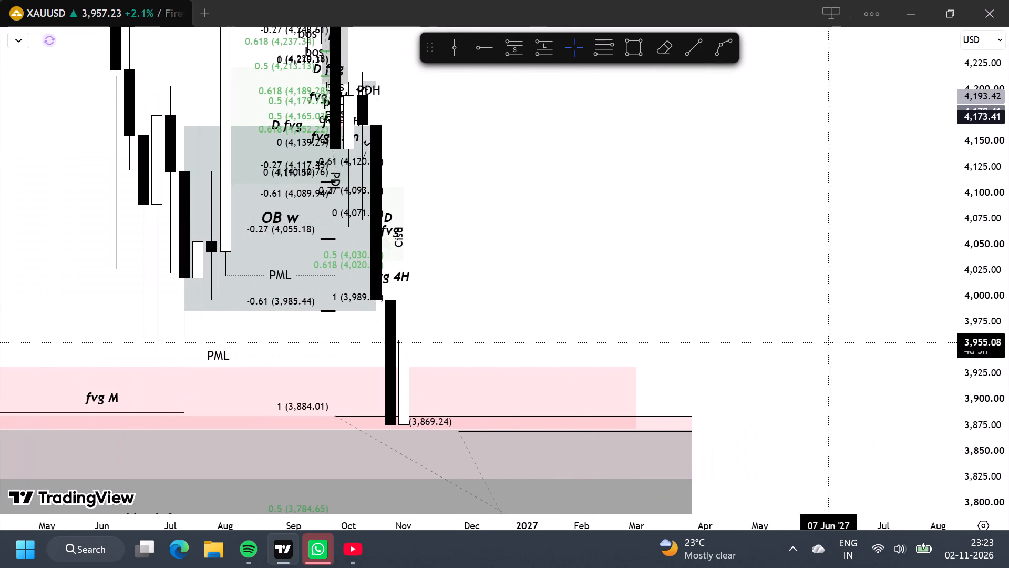
pyautogui.moveTo(711, 309); pyautogui.dragTo(904, 333)
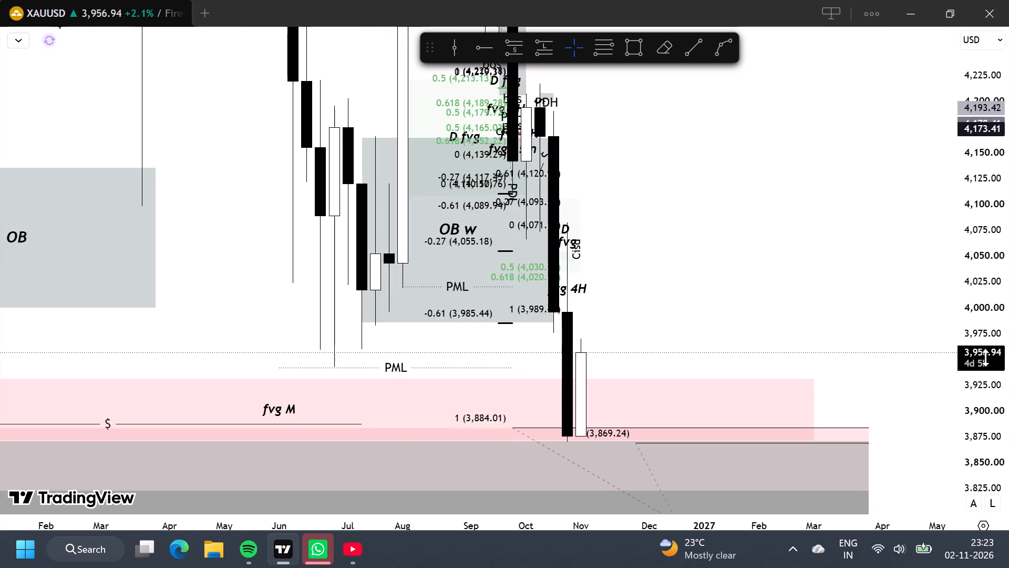
pyautogui.scroll(3, 729, 315)
pyautogui.scroll(3, 1008, 365)
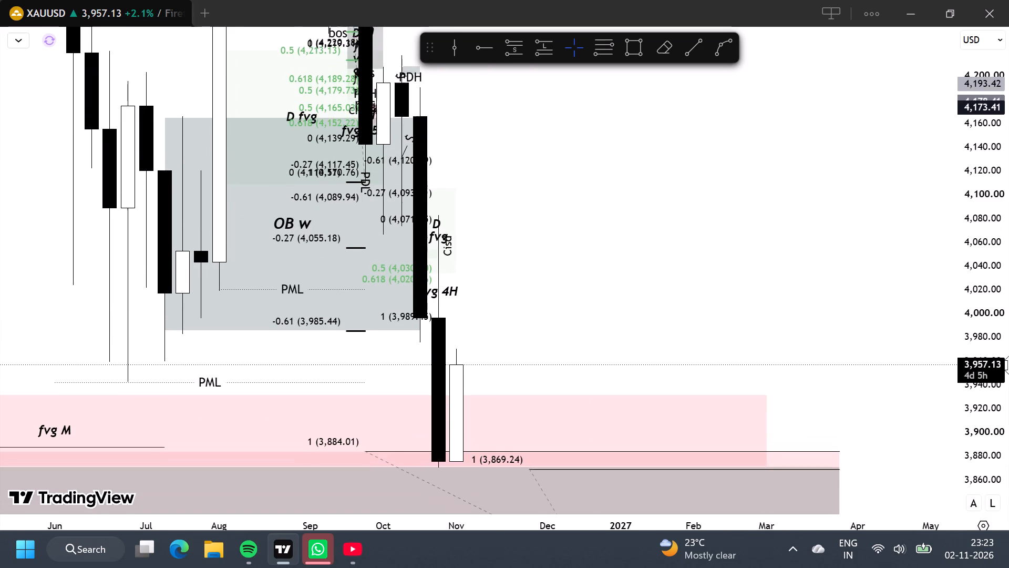
pyautogui.scroll(6, 1008, 365)
pyautogui.scroll(-6, 919, 328)
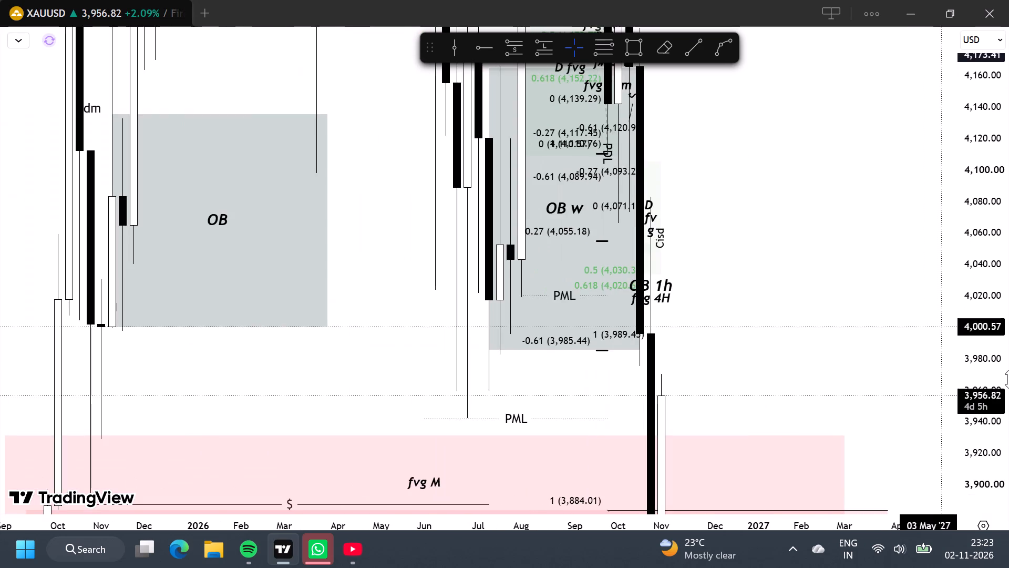
pyautogui.scroll(-16, 1008, 380)
pyautogui.scroll(-7, 1008, 378)
pyautogui.moveTo(840, 225); pyautogui.dragTo(780, 334)
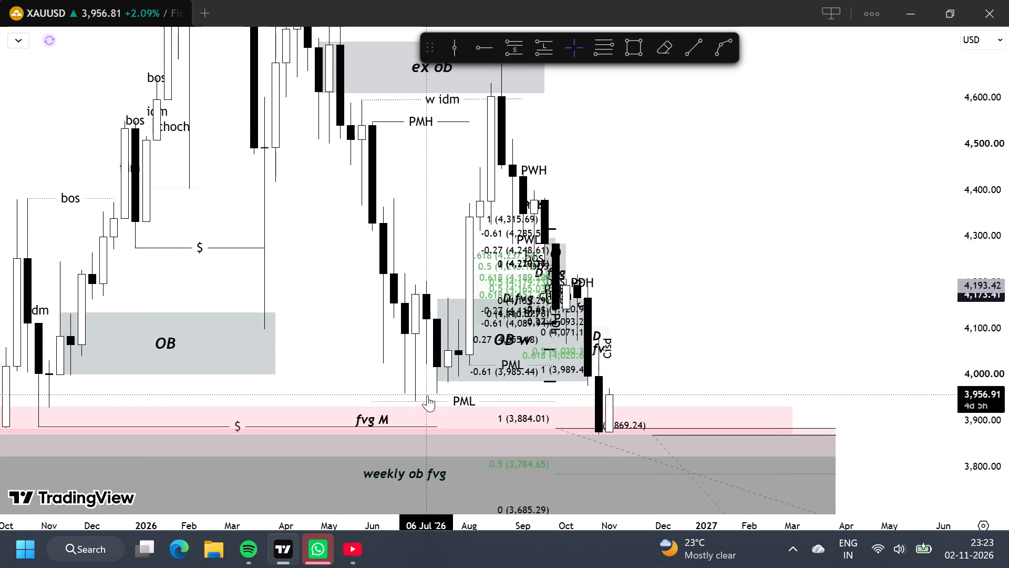
# Delete the group of drawings around the "OB w" box, including the PML lines, Fib levels and small fvg zones.
pyautogui.keyDown('ctrl'); pyautogui.moveTo(362, 314); pyautogui.dragTo(527, 388); pyautogui.keyUp('ctrl')
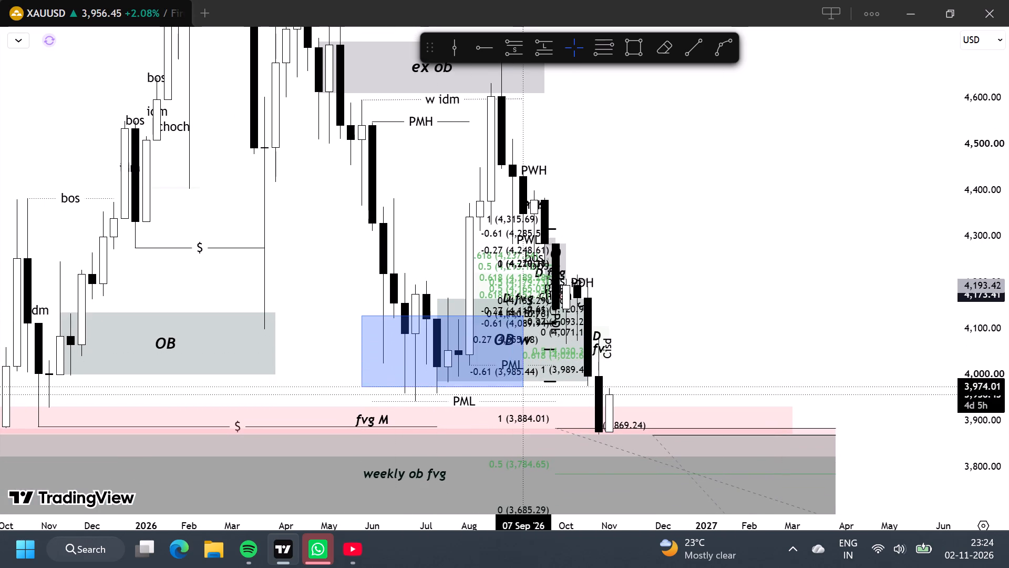
pyautogui.keyDown('ctrl'); pyautogui.moveTo(527, 388); pyautogui.dragTo(633, 405); pyautogui.keyUp('ctrl')
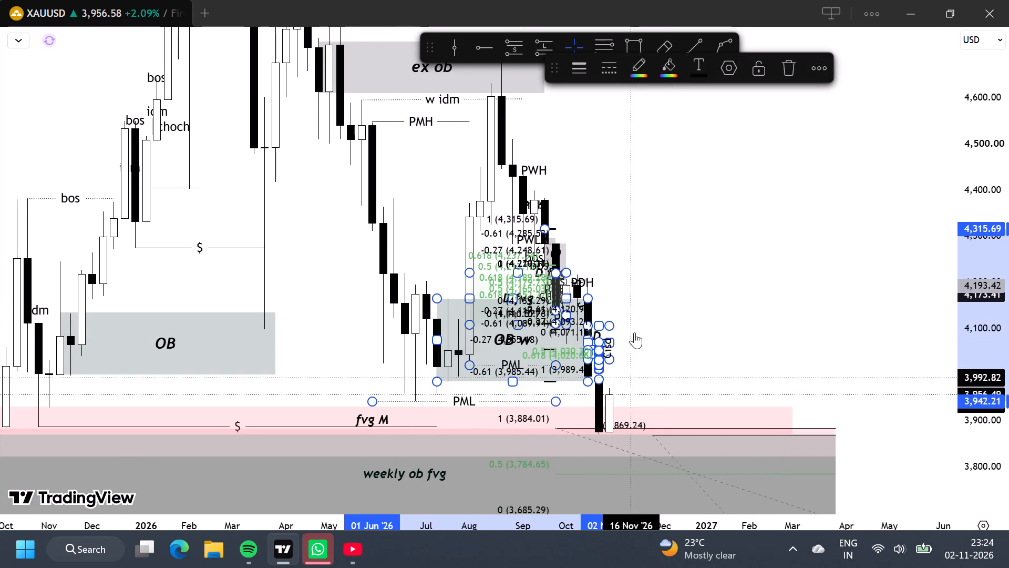
pyautogui.click(781, 61)
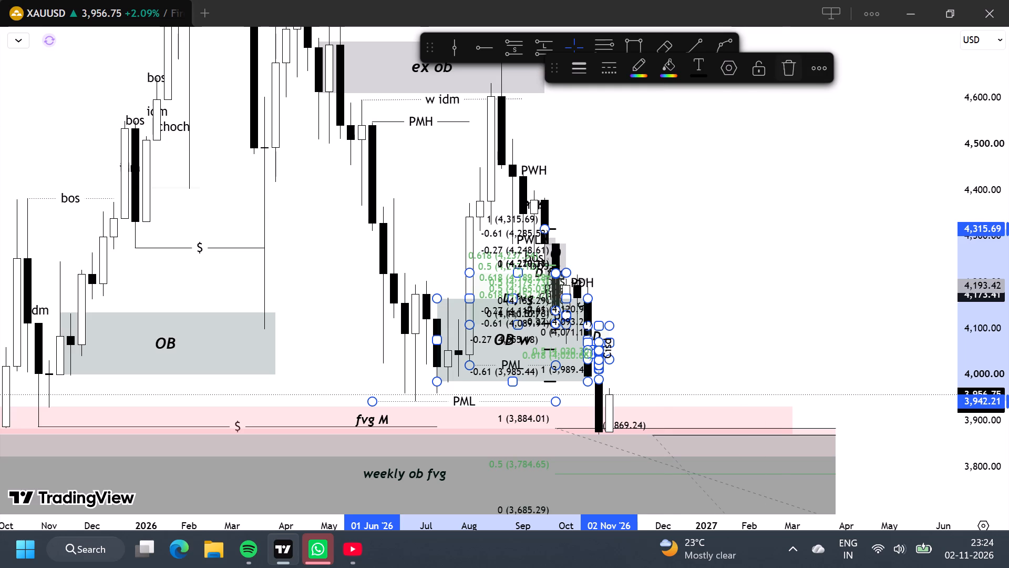
pyautogui.click(735, 291)
# Delete the remaining cluster of short-term drawings over the September–October 2026 decline, including the PWH, PWL, PDH and bos markings.
pyautogui.keyDown('ctrl'); pyautogui.moveTo(488, 141); pyautogui.dragTo(646, 265); pyautogui.keyUp('ctrl')
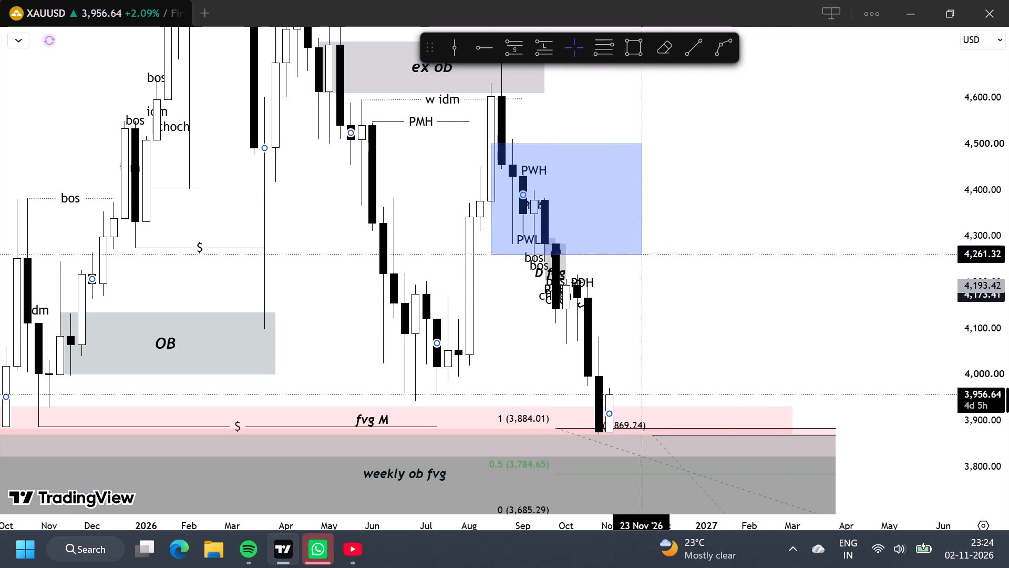
pyautogui.keyDown('ctrl'); pyautogui.moveTo(646, 265); pyautogui.dragTo(674, 334); pyautogui.keyUp('ctrl')
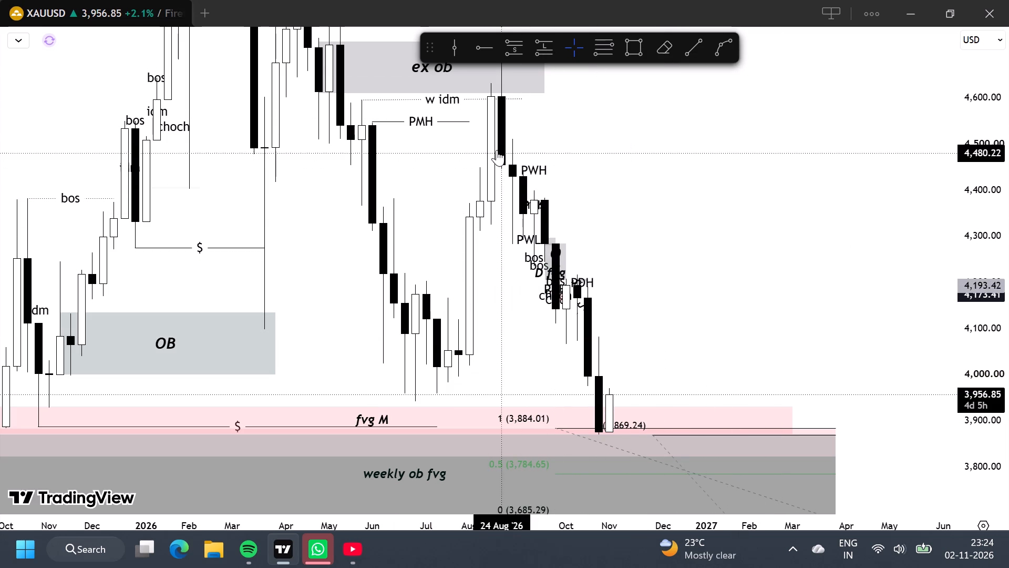
pyautogui.keyDown('ctrl'); pyautogui.moveTo(497, 150); pyautogui.dragTo(657, 312); pyautogui.keyUp('ctrl')
pyautogui.click(818, 69)
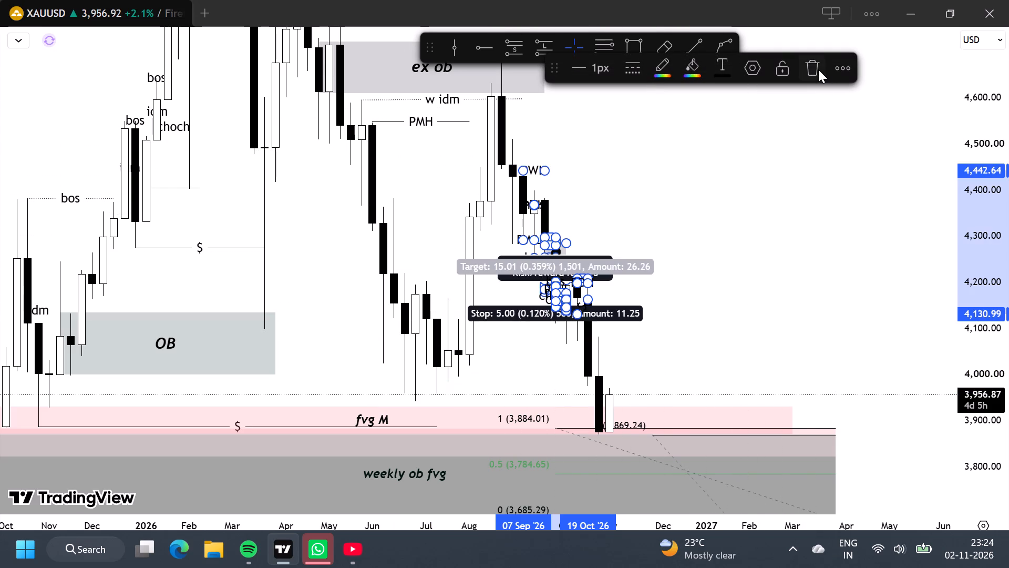
pyautogui.click(714, 232)
# Extend the "$" line inside the "fvg M" zone horizontally at 3,887.41 to the 19 October 2026 candle.
pyautogui.moveTo(660, 214); pyautogui.dragTo(750, 208)
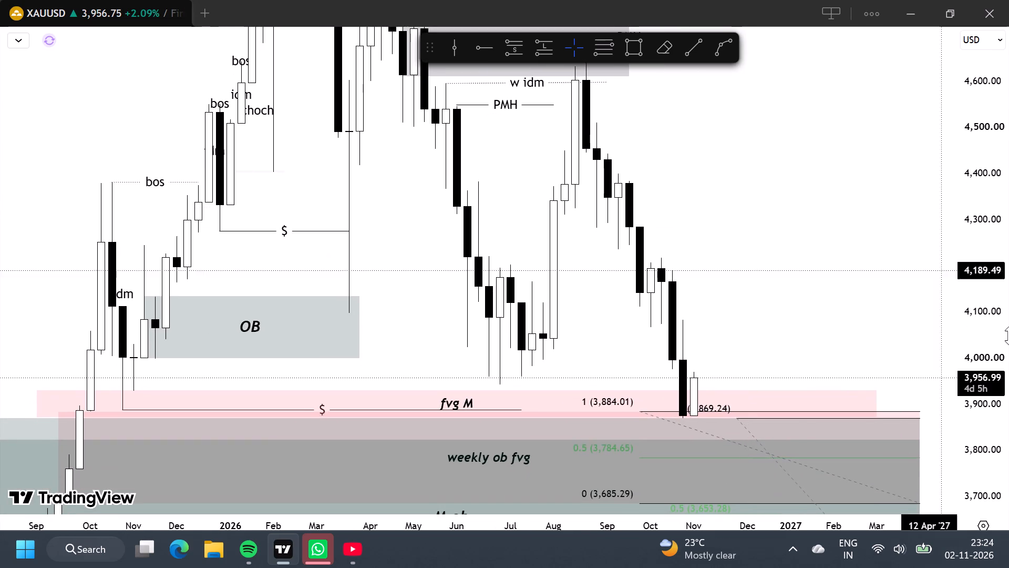
pyautogui.scroll(-7, 1008, 336)
pyautogui.scroll(7, 1008, 360)
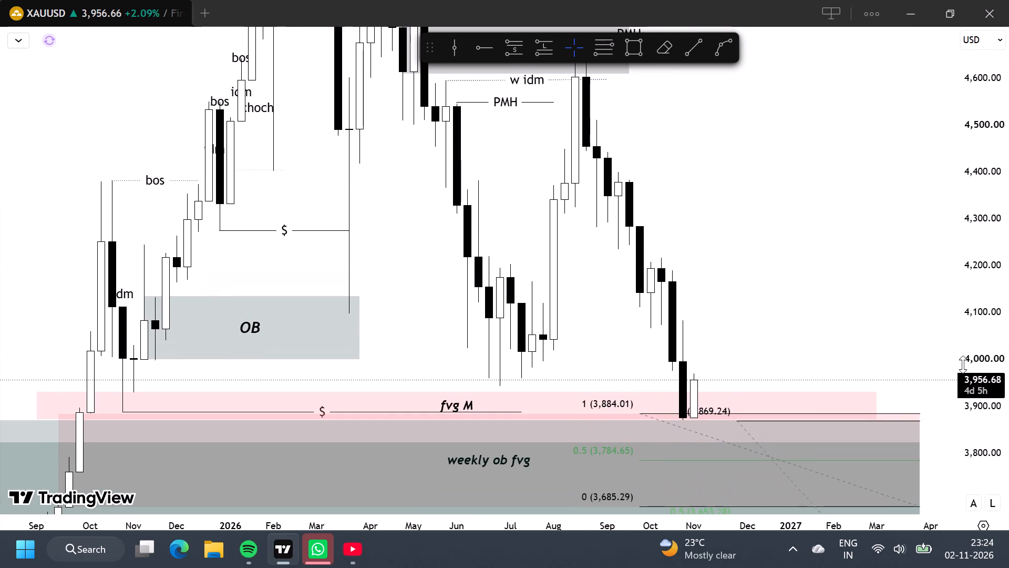
pyautogui.scroll(-1, 959, 364)
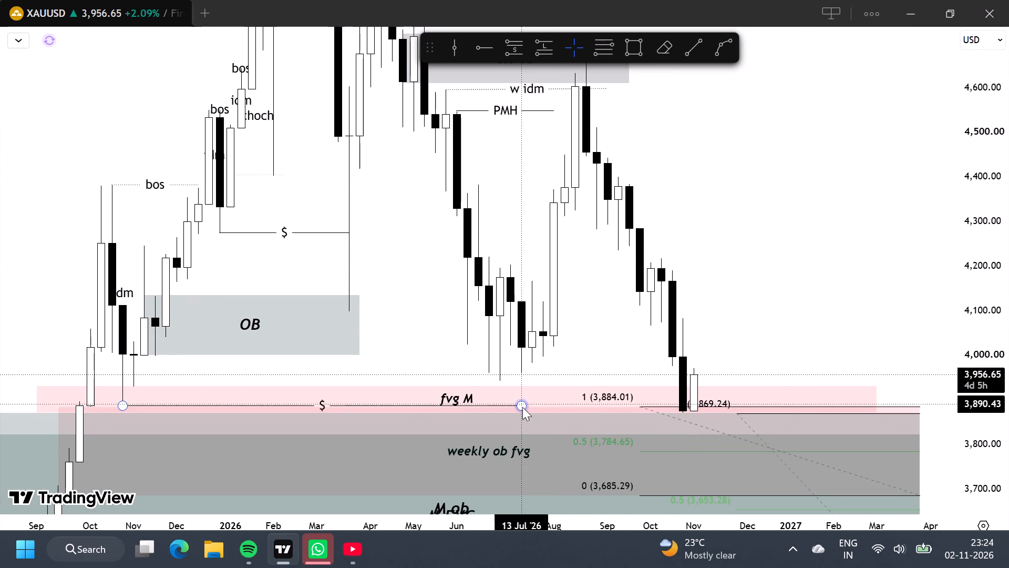
pyautogui.moveTo(522, 407); pyautogui.dragTo(623, 364)
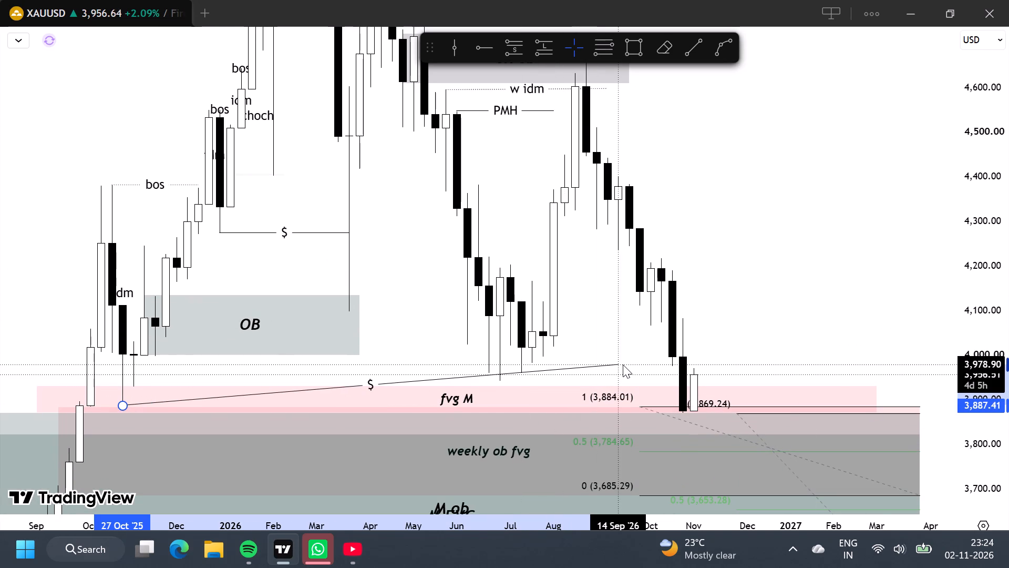
pyautogui.moveTo(623, 364); pyautogui.dragTo(674, 373)
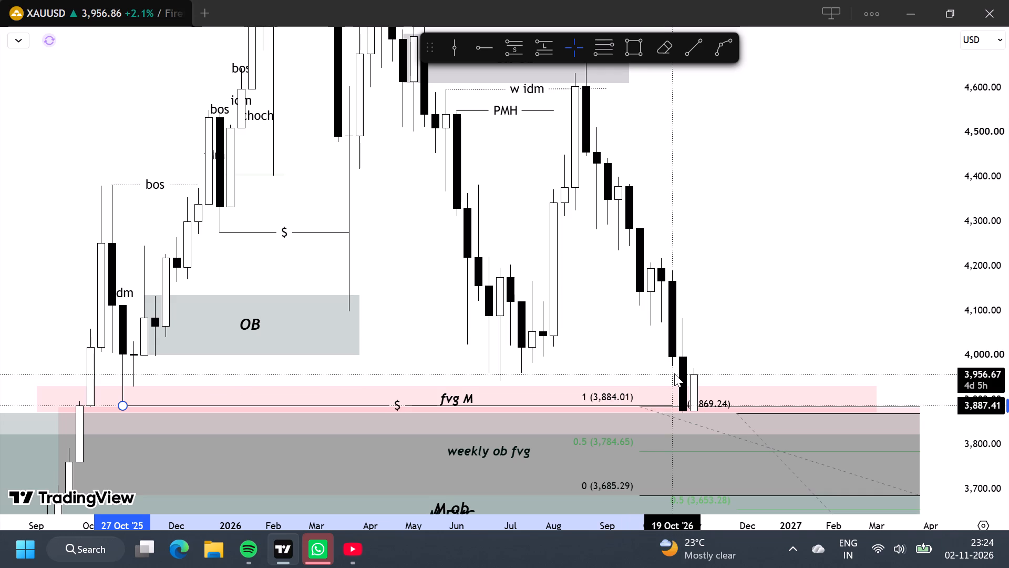
# Draw a rectangle from the 12 October 2026 candle at 4,190.28 to 28 December 2026 at 3,975.23.
pyautogui.moveTo(674, 373); pyautogui.dragTo(675, 373)
pyautogui.click(726, 336)
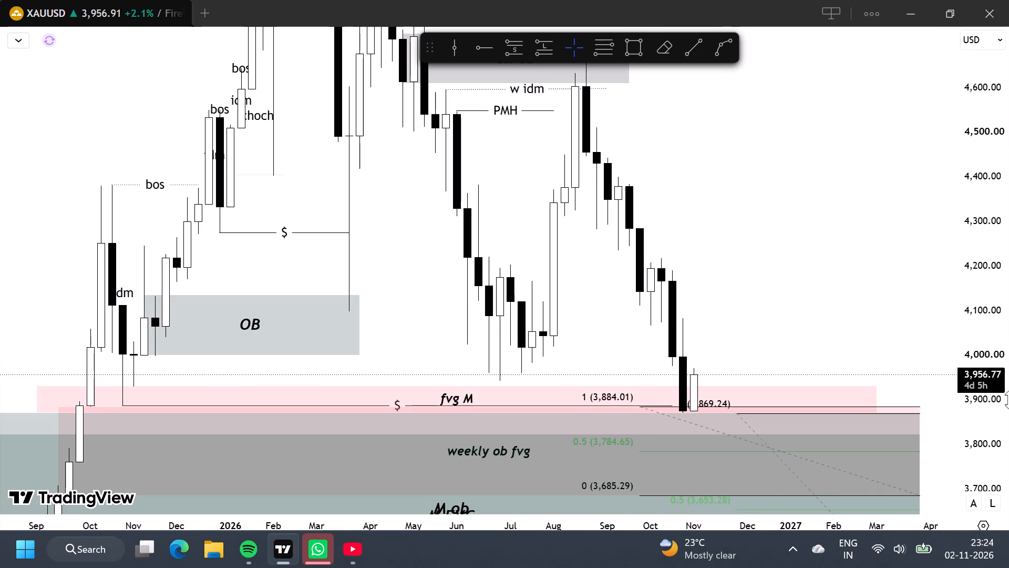
pyautogui.scroll(10, 1008, 400)
pyautogui.moveTo(851, 392); pyautogui.dragTo(878, 282)
pyautogui.scroll(4, 1008, 371)
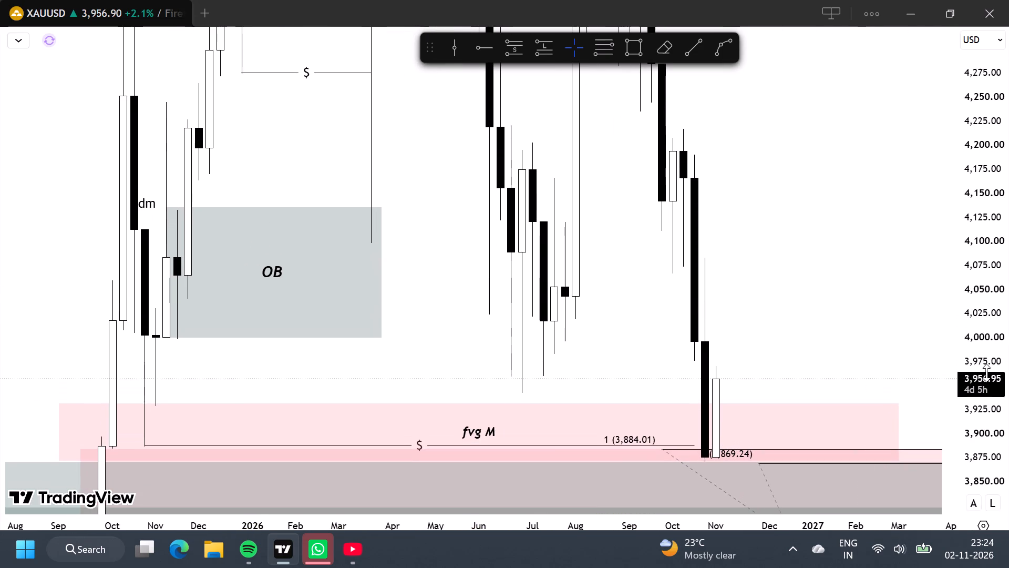
pyautogui.scroll(4, 815, 345)
pyautogui.moveTo(815, 344); pyautogui.dragTo(790, 296)
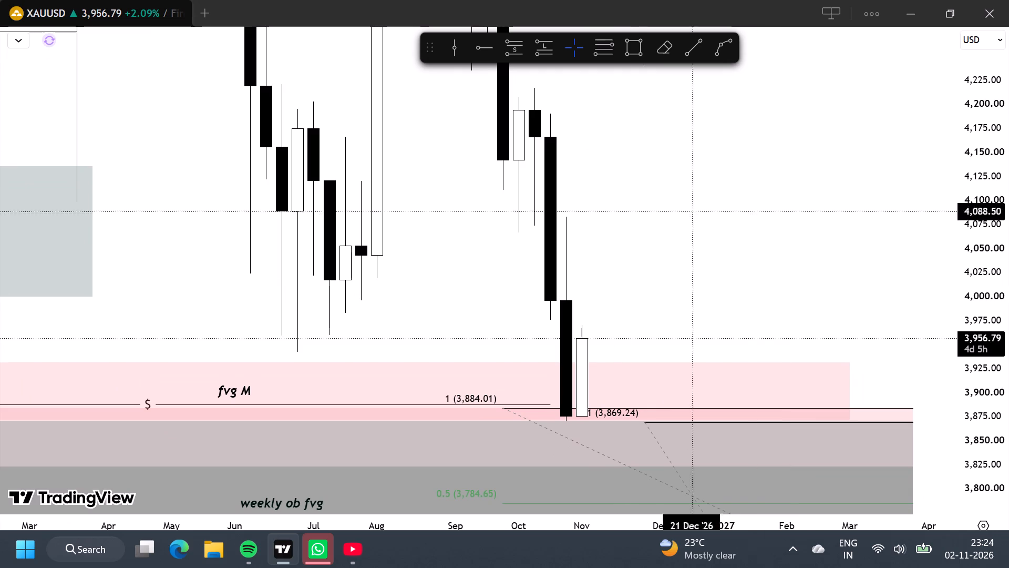
pyautogui.click(626, 48)
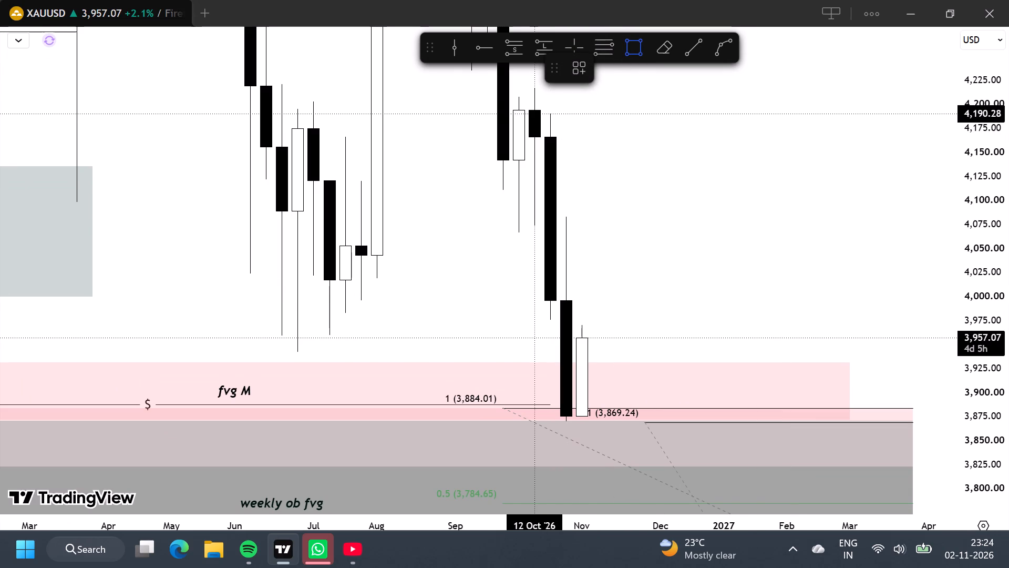
pyautogui.click(539, 114)
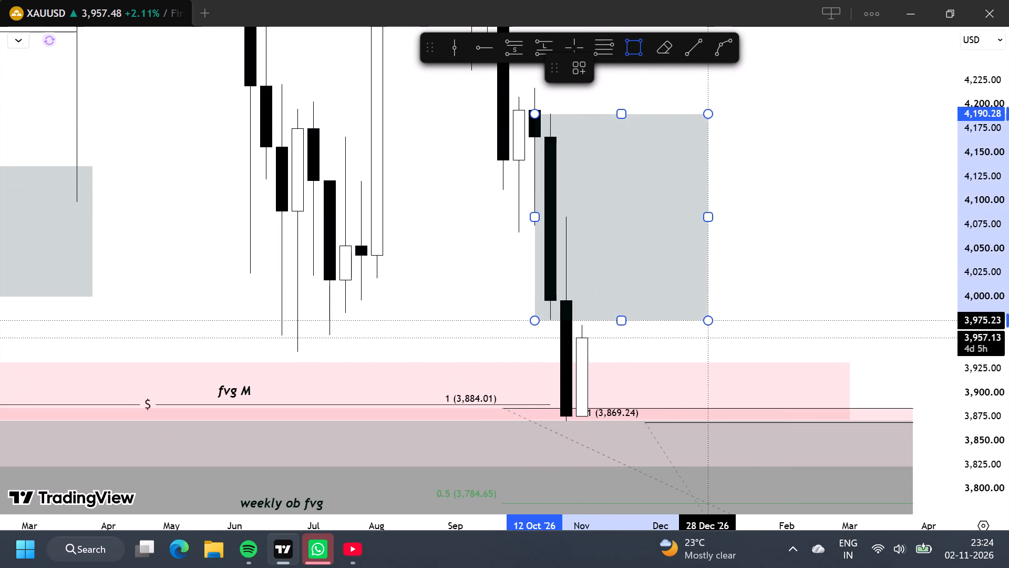
pyautogui.click(715, 321)
pyautogui.click(768, 302)
# Apply the saved "ob" drawing template to the new rectangle over the October 2026 decline.
pyautogui.scroll(2, 1008, 369)
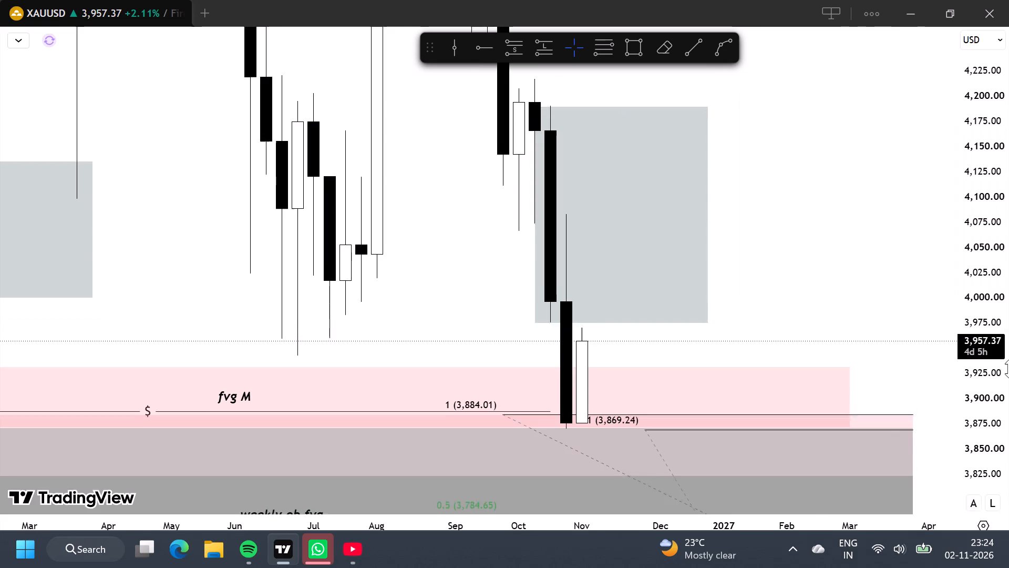
pyautogui.scroll(6, 1008, 369)
pyautogui.scroll(5, 768, 360)
pyautogui.moveTo(735, 280); pyautogui.dragTo(808, 371)
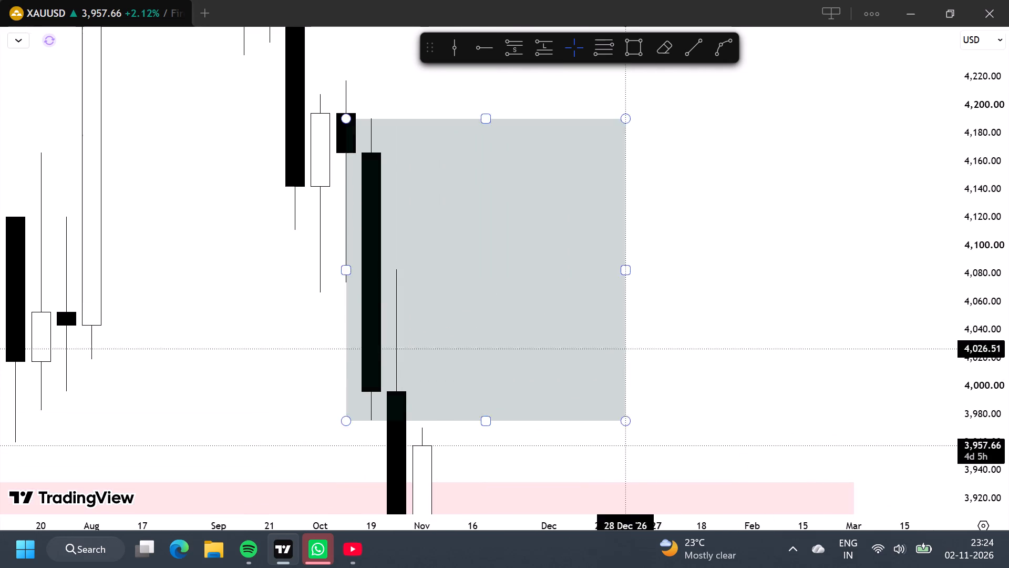
pyautogui.click(624, 296)
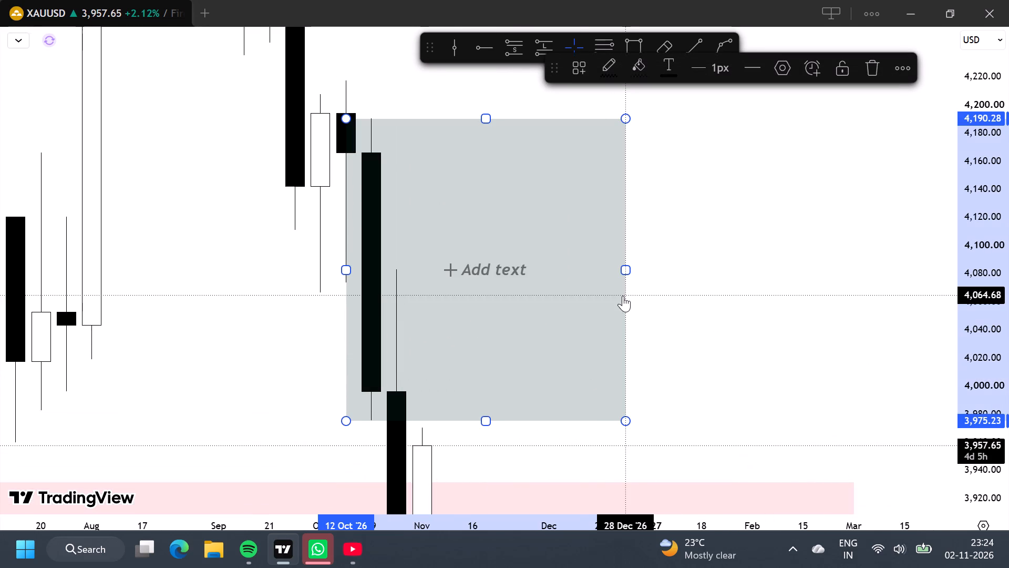
pyautogui.click(585, 70)
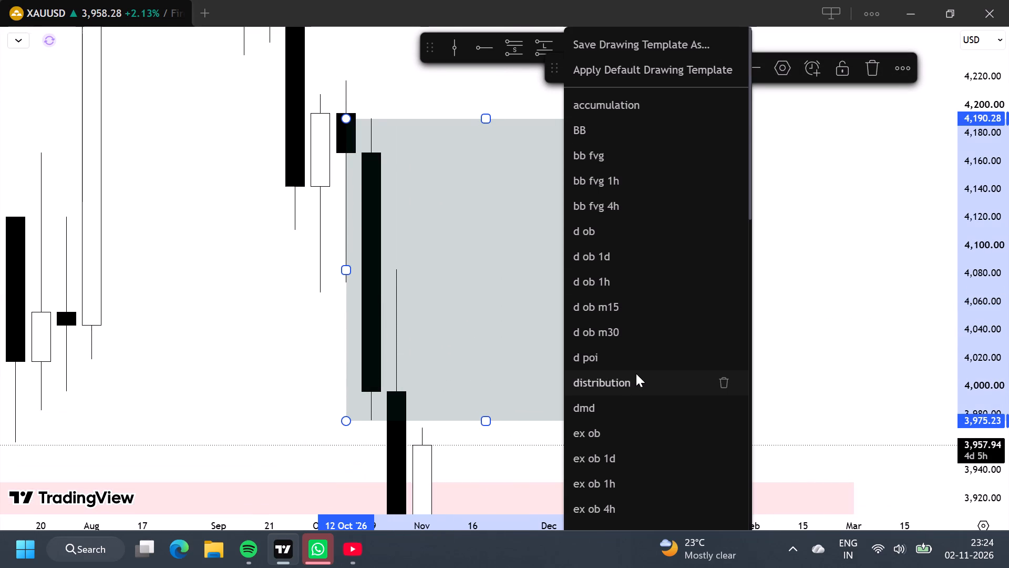
pyautogui.scroll(-1, 624, 400)
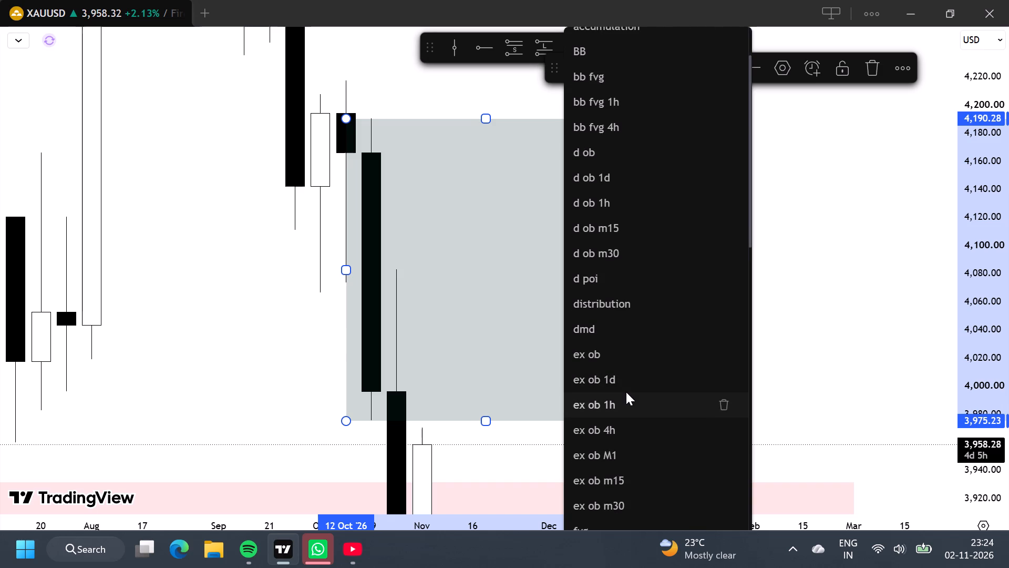
pyautogui.scroll(-1, 626, 392)
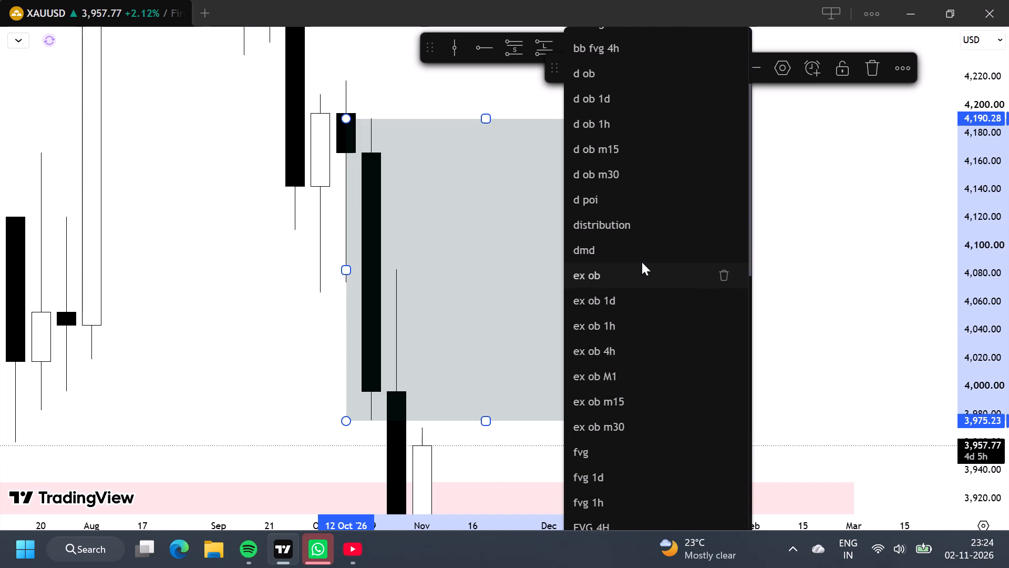
pyautogui.scroll(-8, 636, 339)
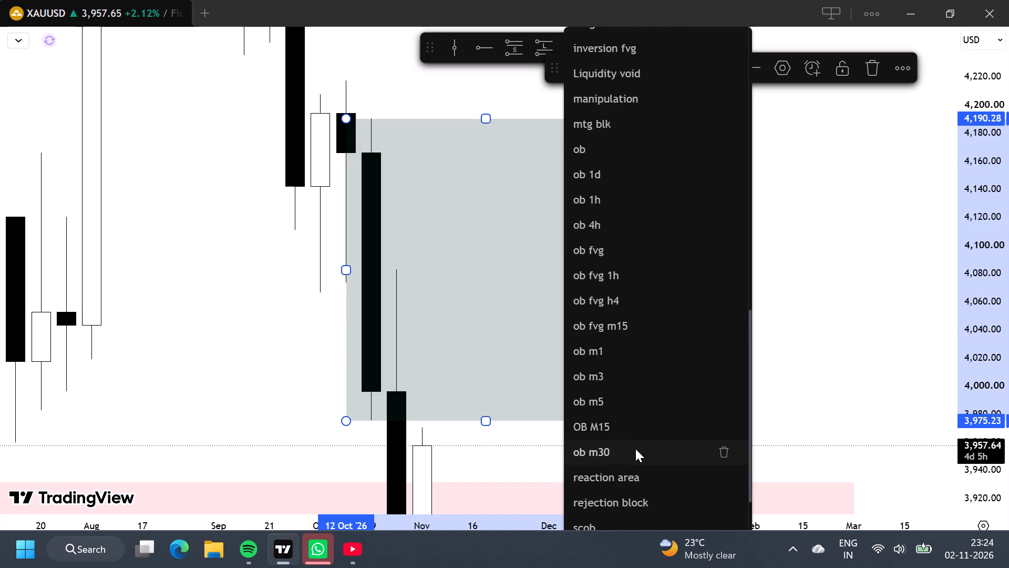
pyautogui.scroll(-2, 624, 423)
pyautogui.scroll(3, 624, 418)
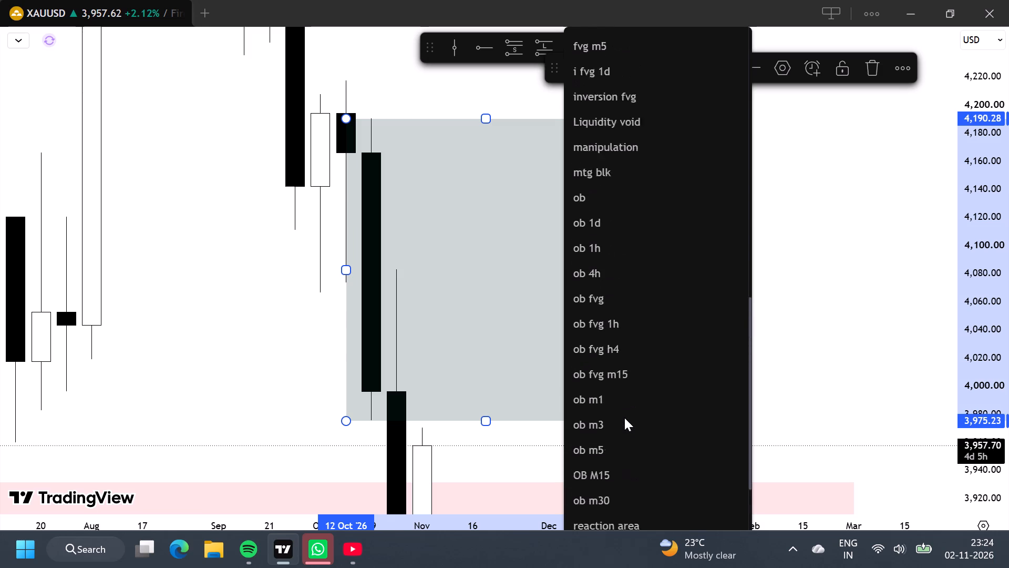
pyautogui.click(607, 222)
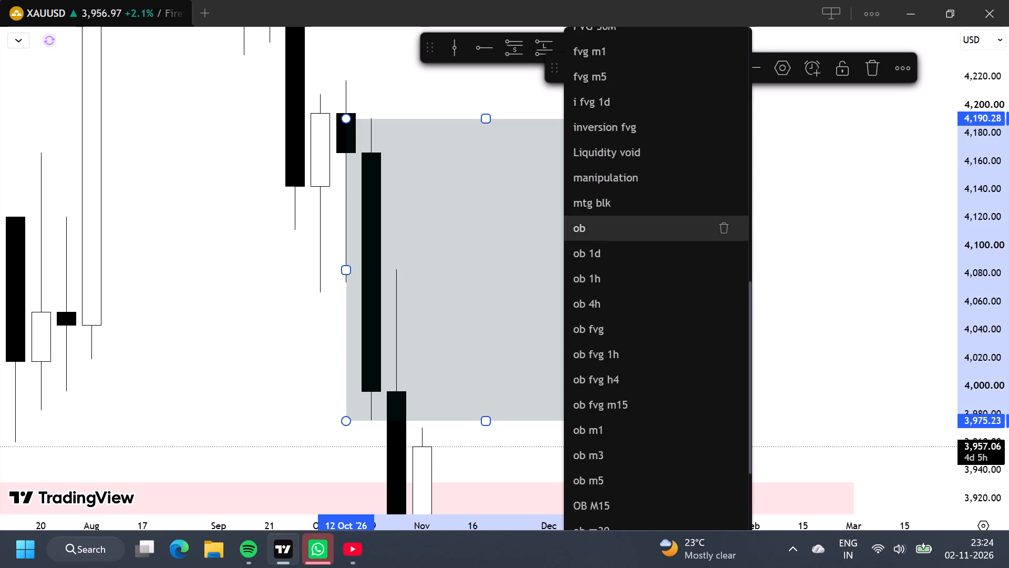
# Change the October 2026 rectangle's text to "W ob".
pyautogui.doubleClick(624, 275)
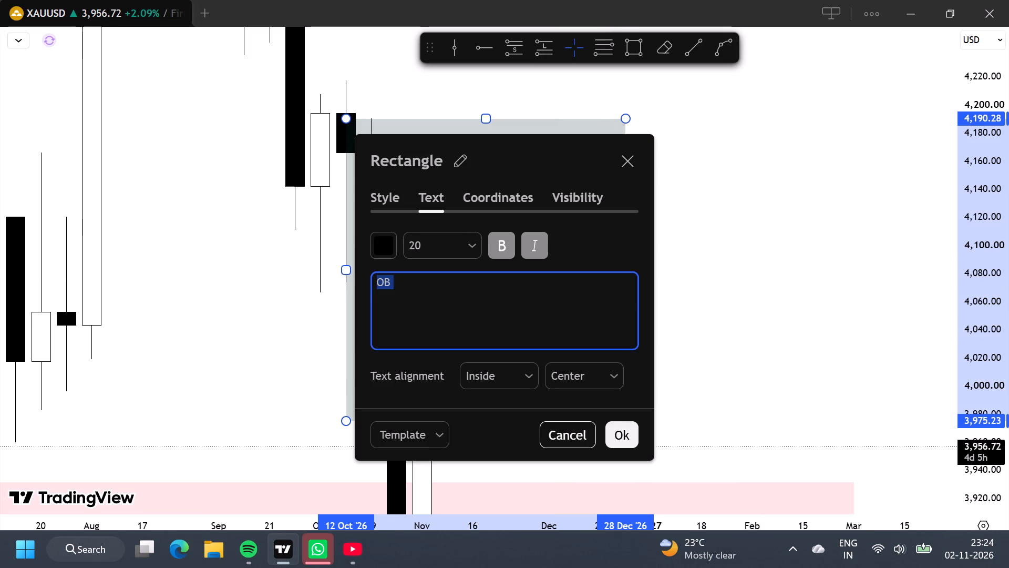
pyautogui.click(555, 304)
pyautogui.press('BackSpace')
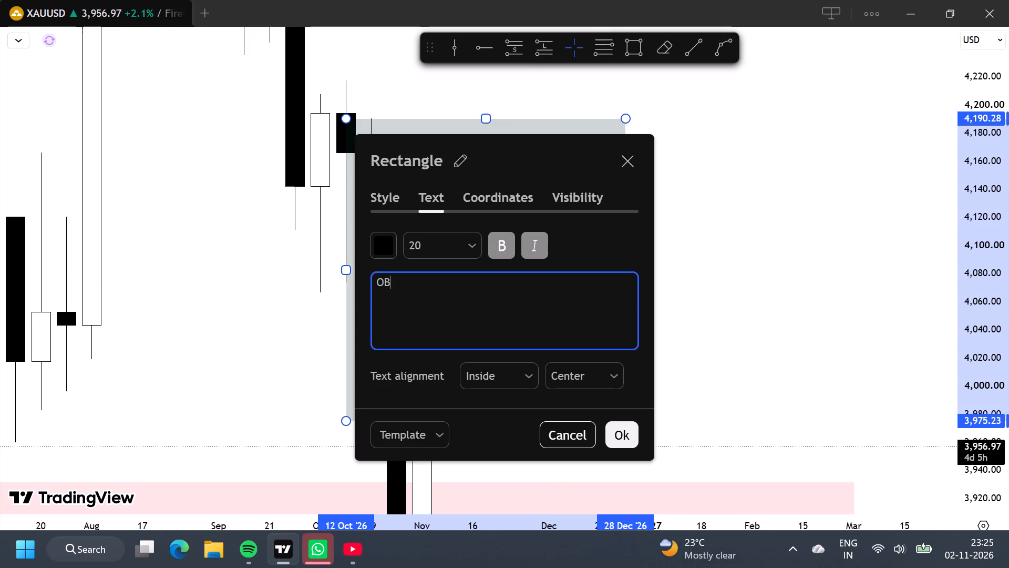
# Replace the October 2026 rectangle's default text with "W ob" and apply it.
pyautogui.press('BackSpace')
pyautogui.press('BackSpace')
pyautogui.press('BackSpace')
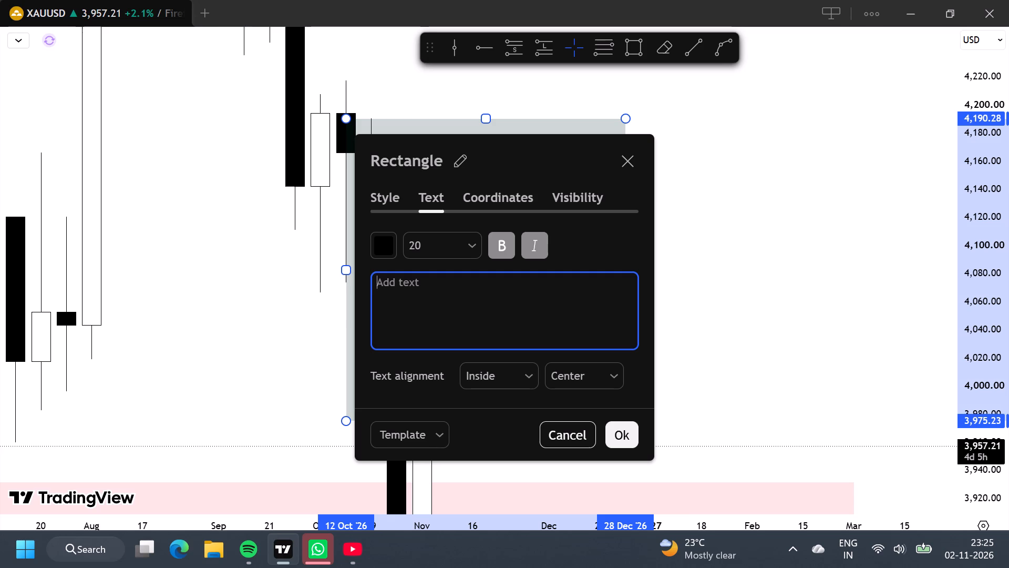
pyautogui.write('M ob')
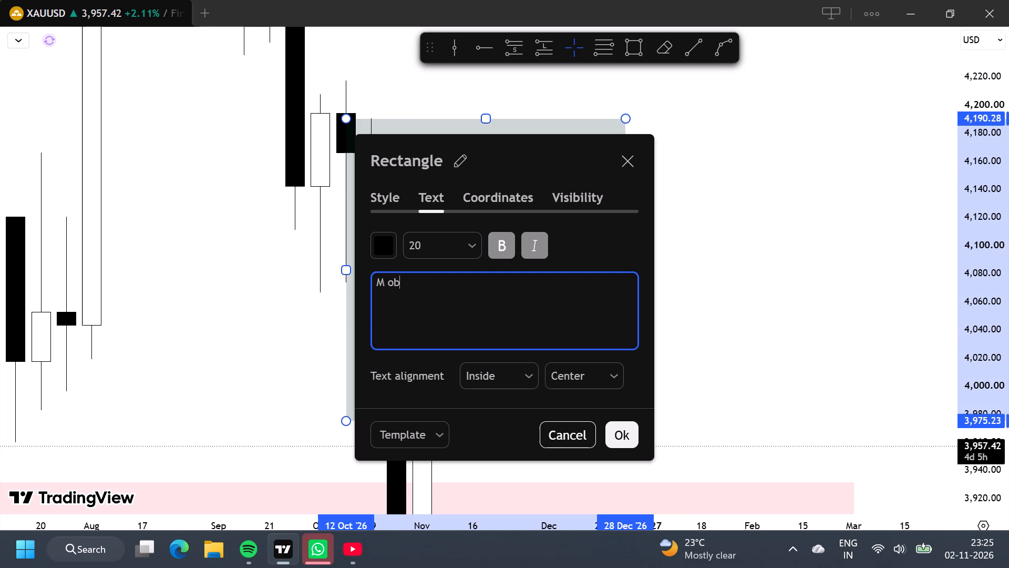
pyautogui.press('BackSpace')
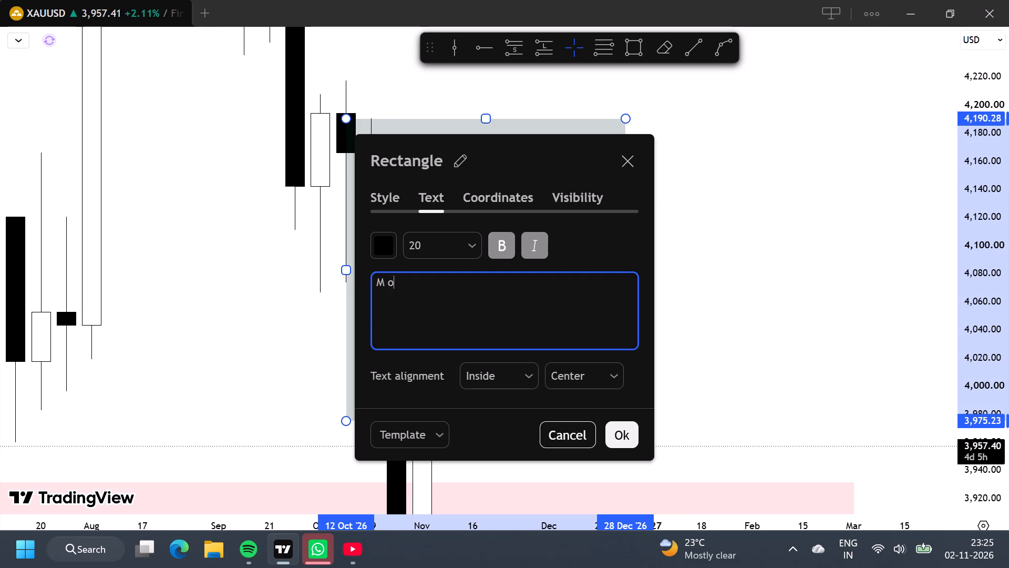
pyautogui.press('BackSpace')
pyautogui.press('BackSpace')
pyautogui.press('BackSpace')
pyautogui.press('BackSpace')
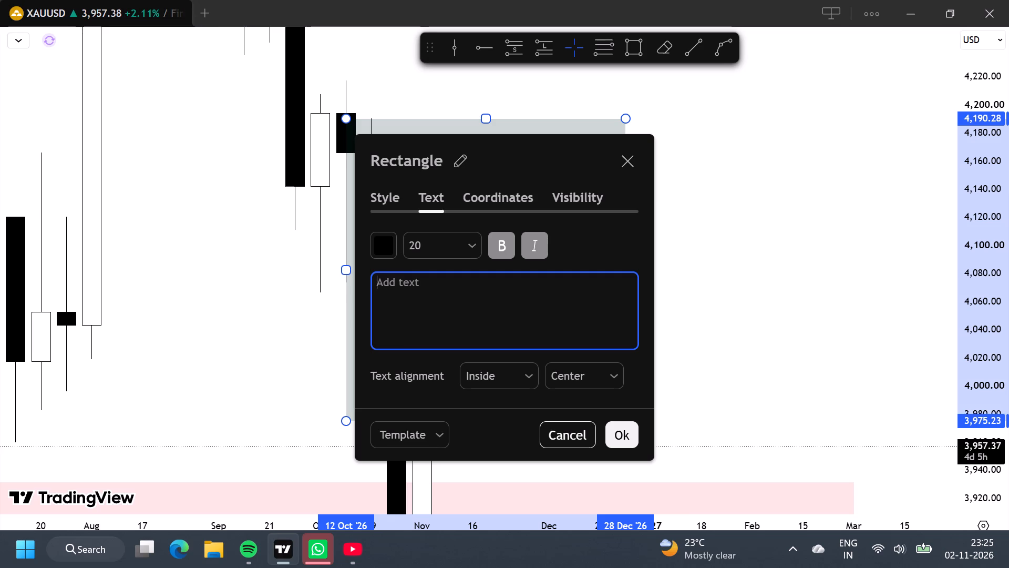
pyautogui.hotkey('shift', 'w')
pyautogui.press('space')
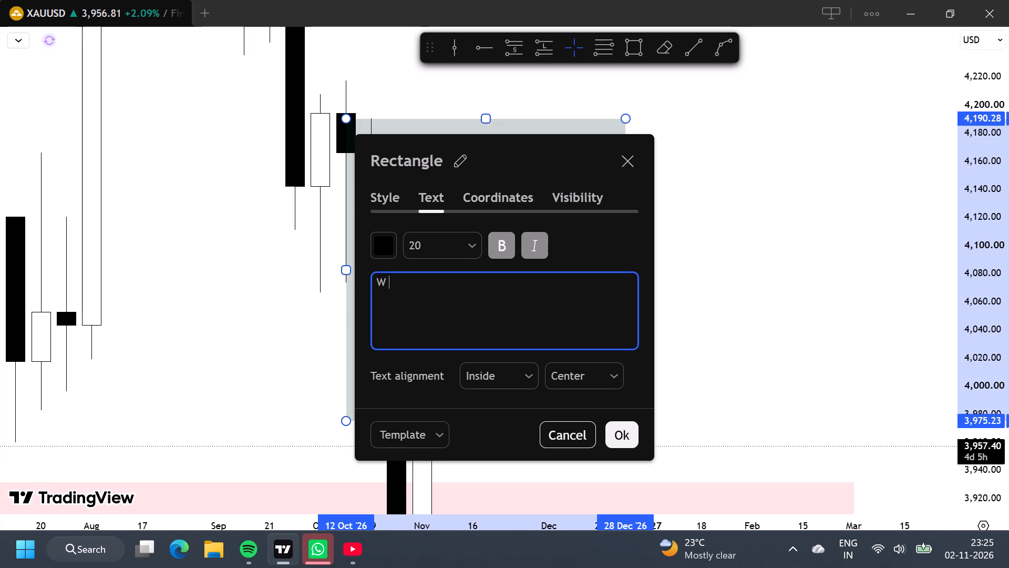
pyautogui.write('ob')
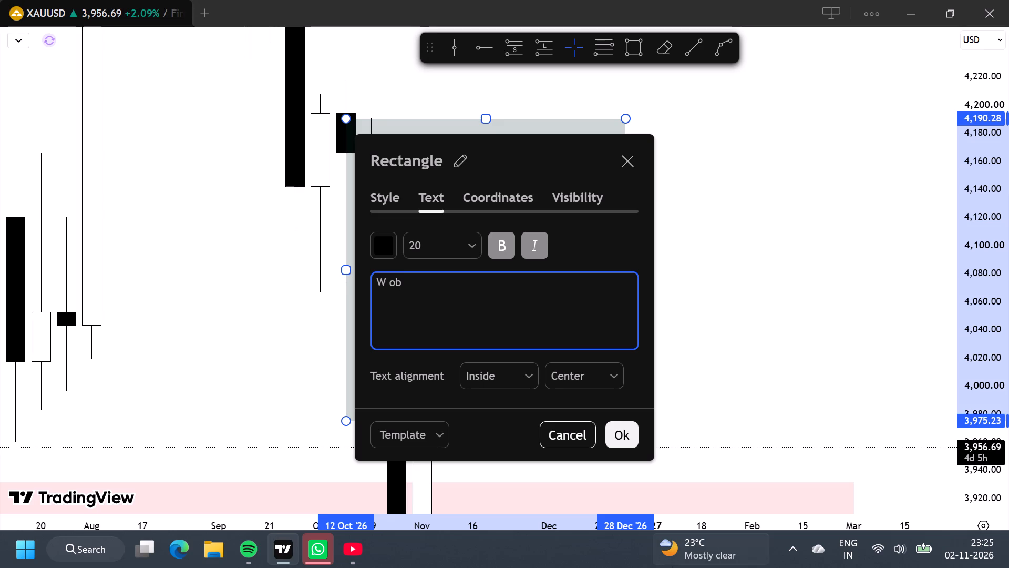
pyautogui.click(634, 438)
pyautogui.click(705, 329)
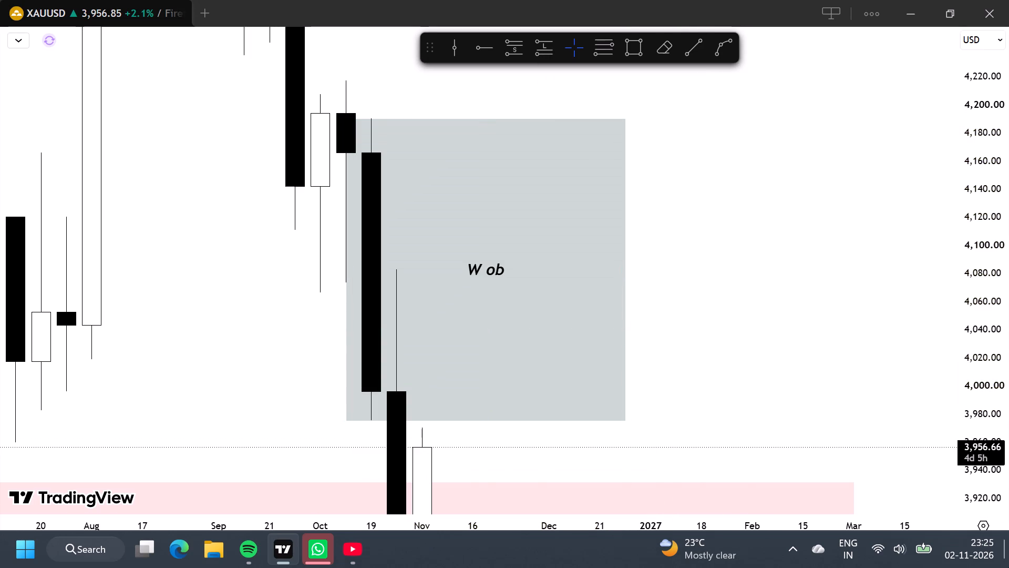
pyautogui.click(850, 316)
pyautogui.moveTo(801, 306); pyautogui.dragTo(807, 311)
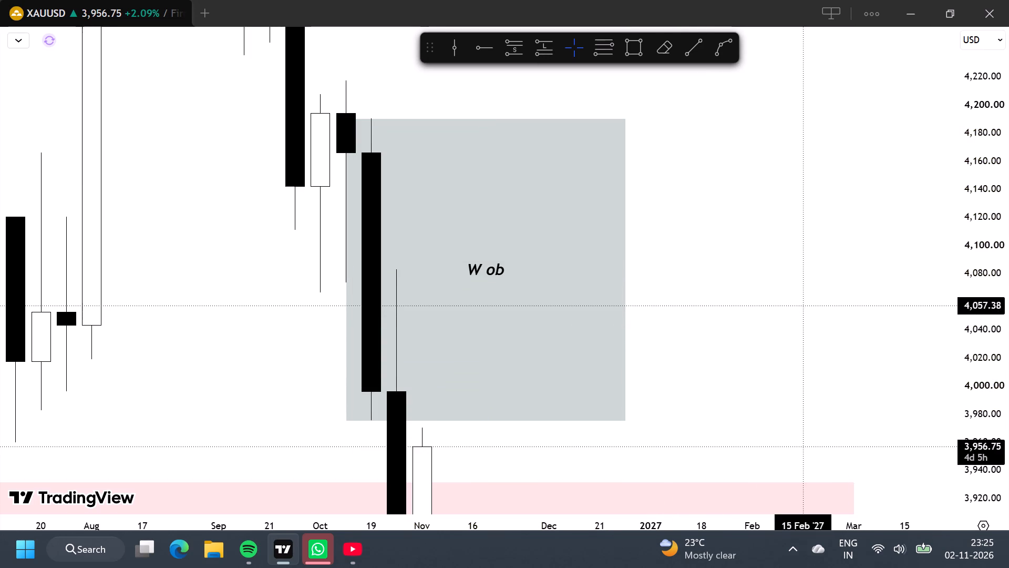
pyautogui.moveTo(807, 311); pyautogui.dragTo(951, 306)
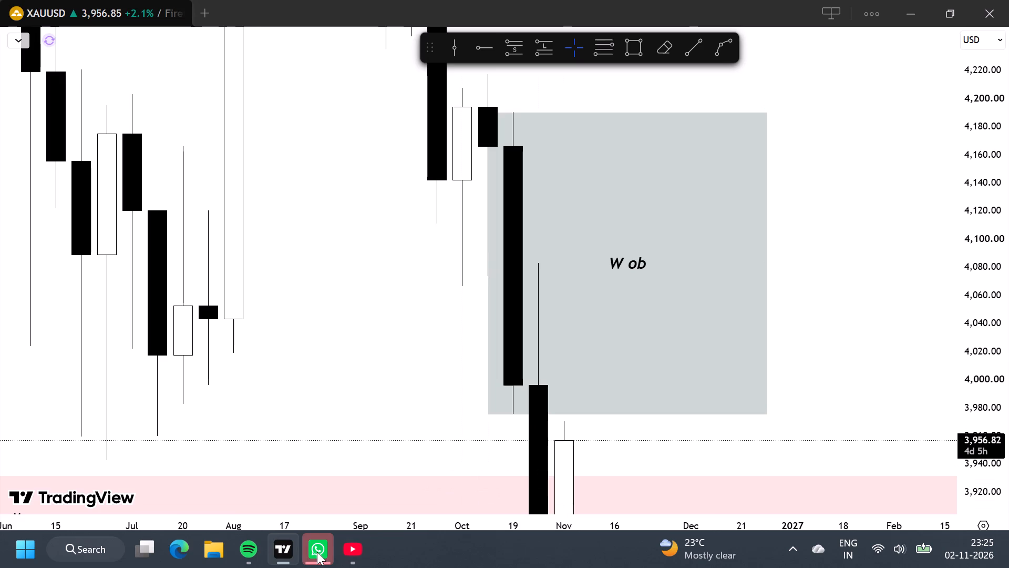
# Close the WhatsApp and YouTube windows running in the background.
pyautogui.click(372, 423)
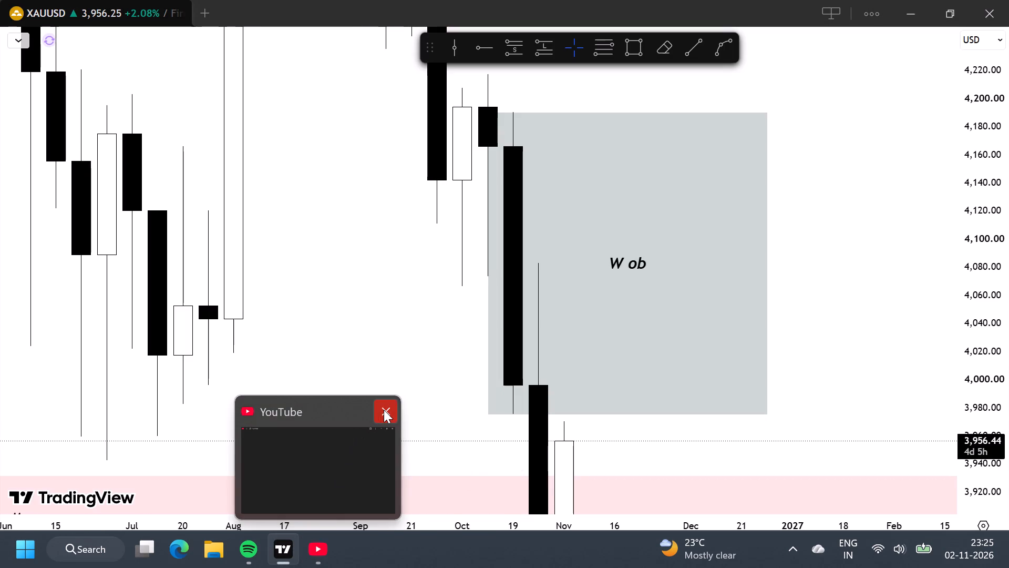
pyautogui.click(385, 411)
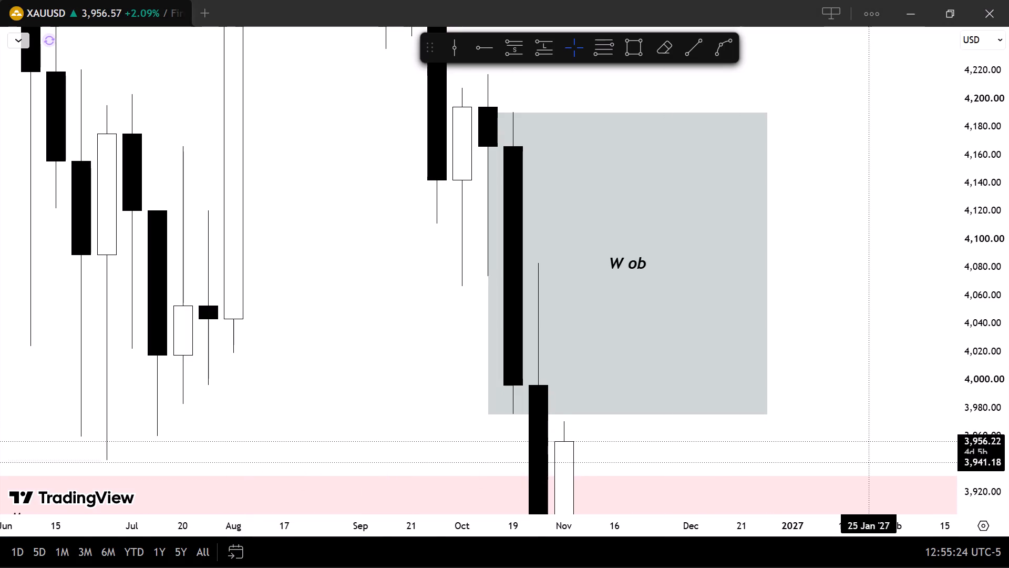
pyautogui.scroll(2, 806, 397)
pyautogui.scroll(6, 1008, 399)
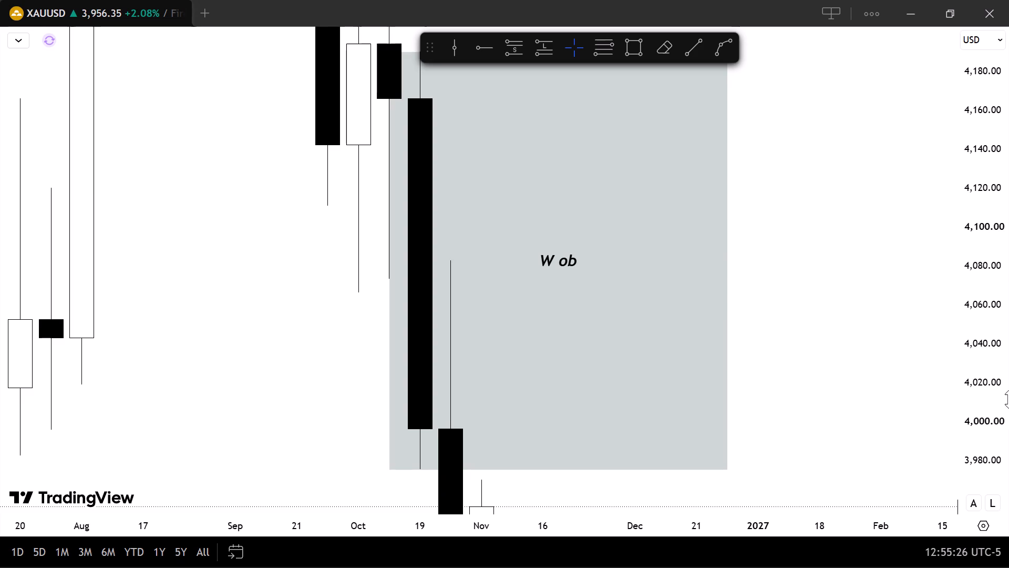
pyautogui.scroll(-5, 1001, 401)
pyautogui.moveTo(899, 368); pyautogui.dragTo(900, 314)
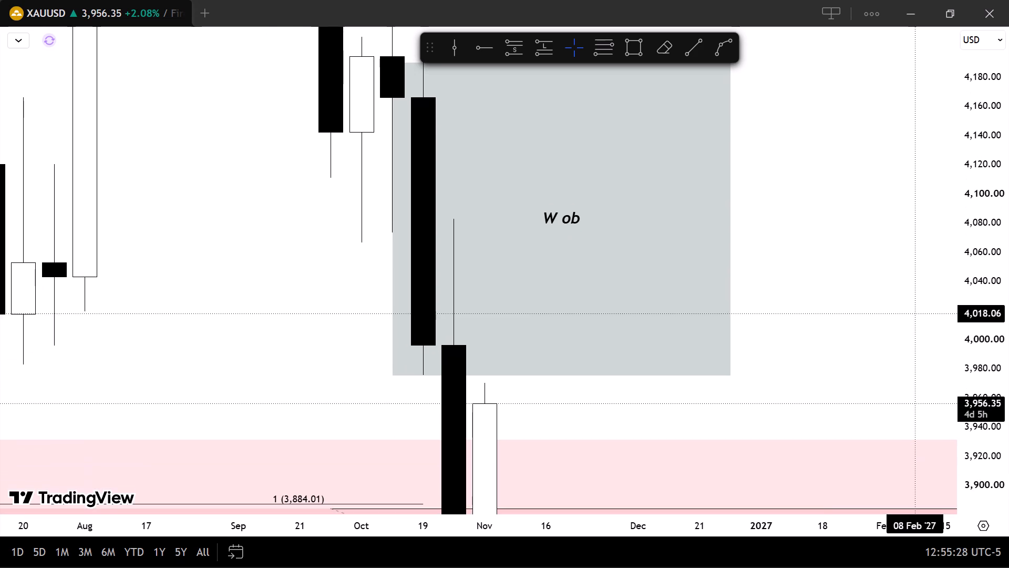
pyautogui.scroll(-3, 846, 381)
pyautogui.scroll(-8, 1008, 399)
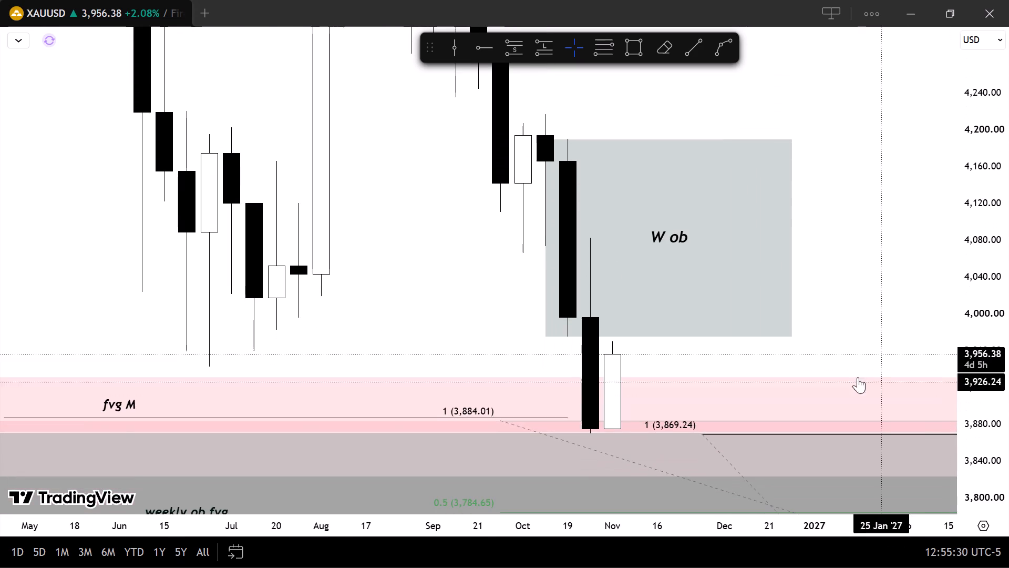
# Draw a second rectangle from the 13 July 2026 candle at 4,167.17 to 28 December 2026 at 3,983.68, ending level with the "W ob" box.
pyautogui.scroll(-2, 867, 367)
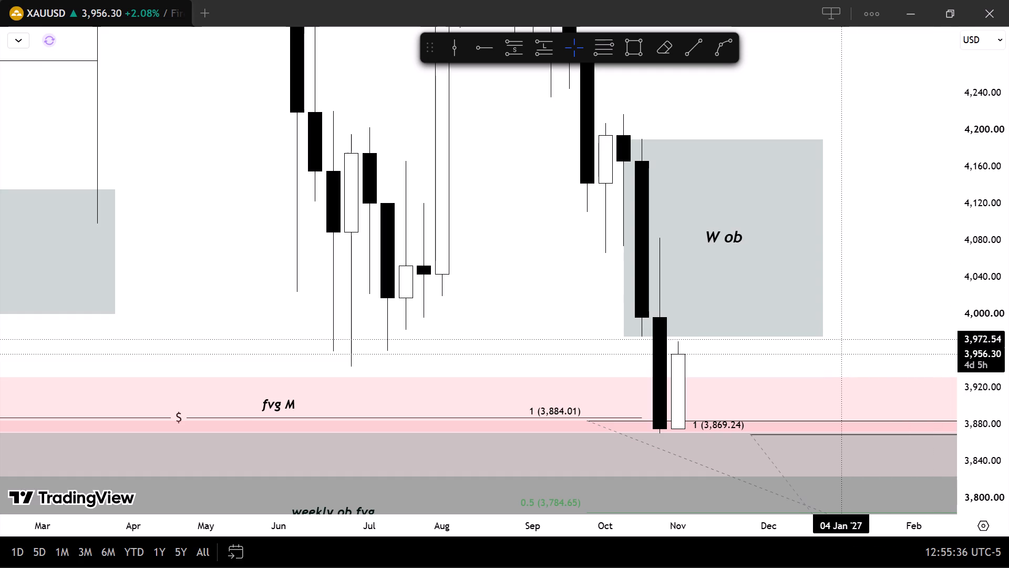
pyautogui.moveTo(853, 250); pyautogui.dragTo(789, 293)
pyautogui.click(620, 53)
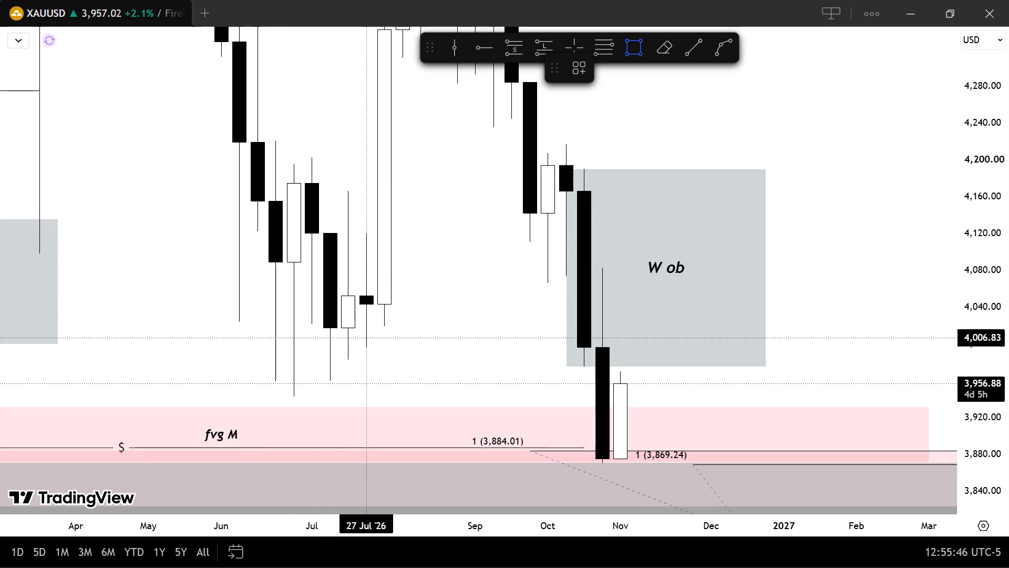
pyautogui.click(336, 190)
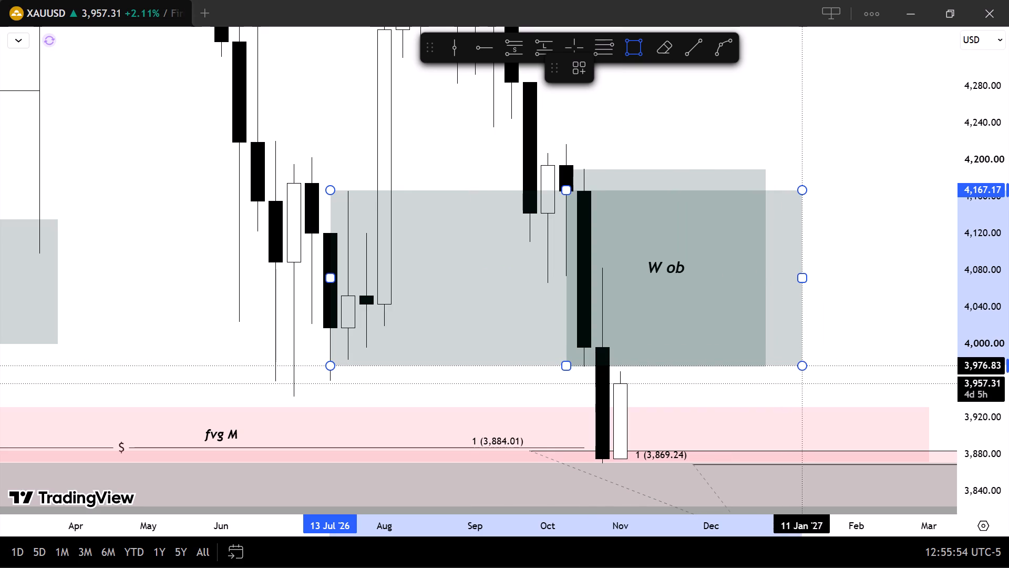
pyautogui.click(804, 359)
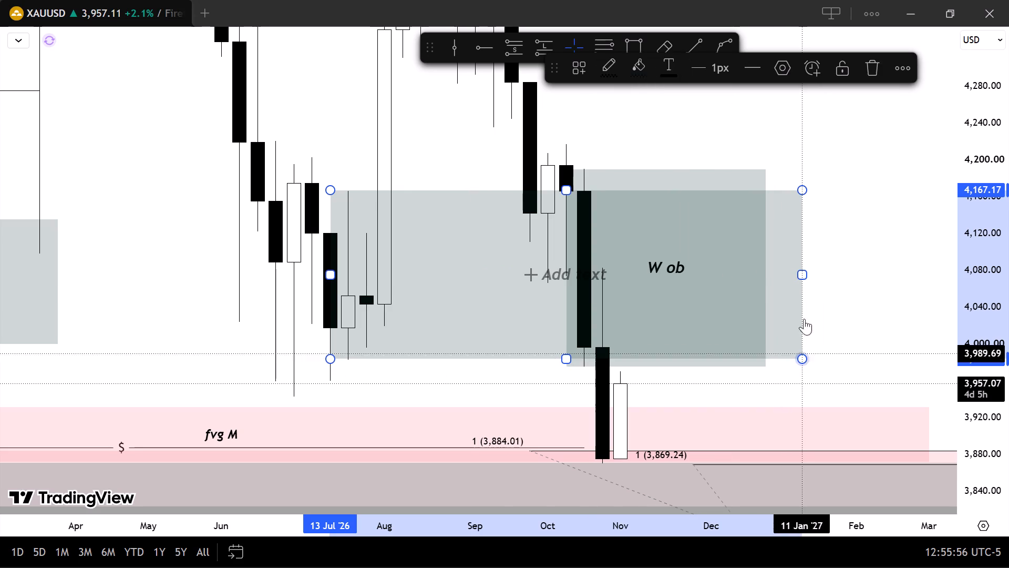
pyautogui.moveTo(805, 272); pyautogui.dragTo(775, 269)
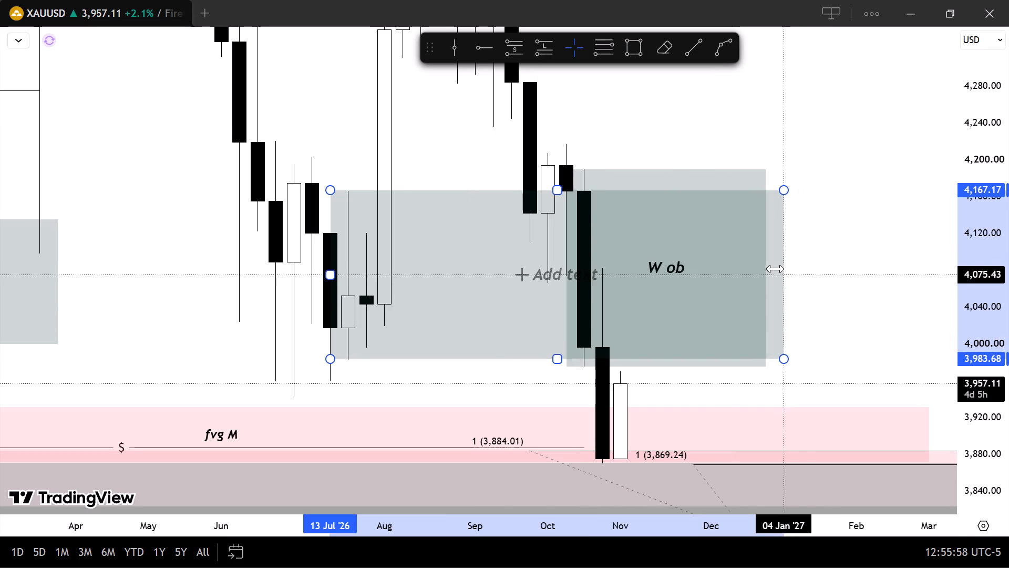
pyautogui.moveTo(775, 269); pyautogui.dragTo(767, 270)
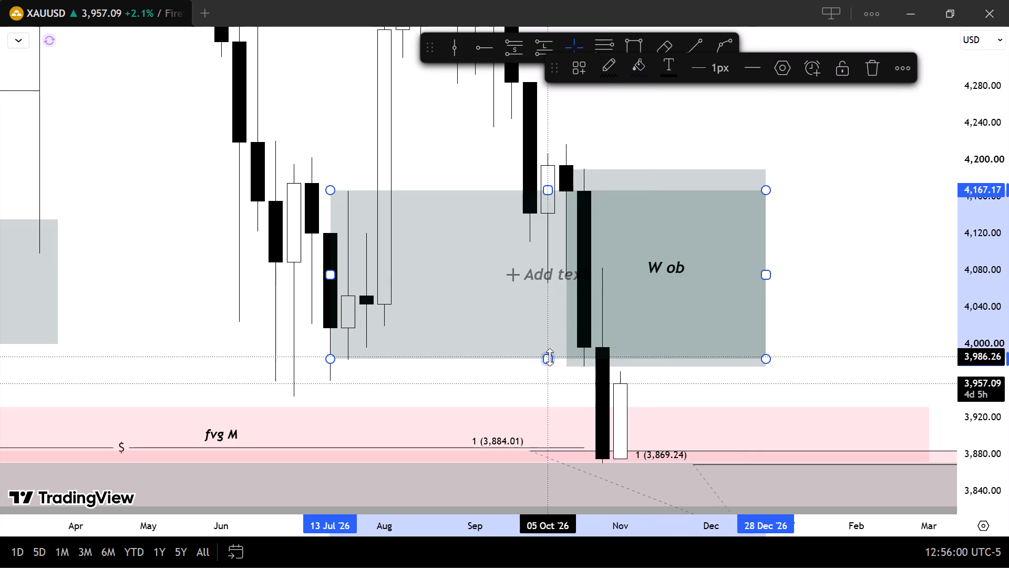
# Label the rectangle starting at the 13 July 2026 candle "W bb".
pyautogui.doubleClick(550, 358)
pyautogui.click(514, 309)
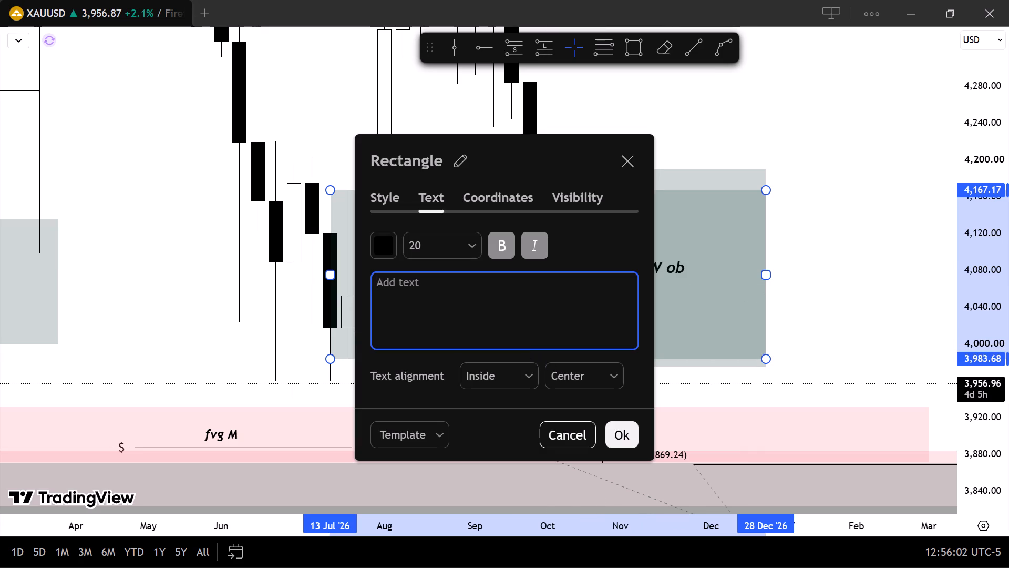
pyautogui.write('w')
pyautogui.press('space')
pyautogui.press('BackSpace')
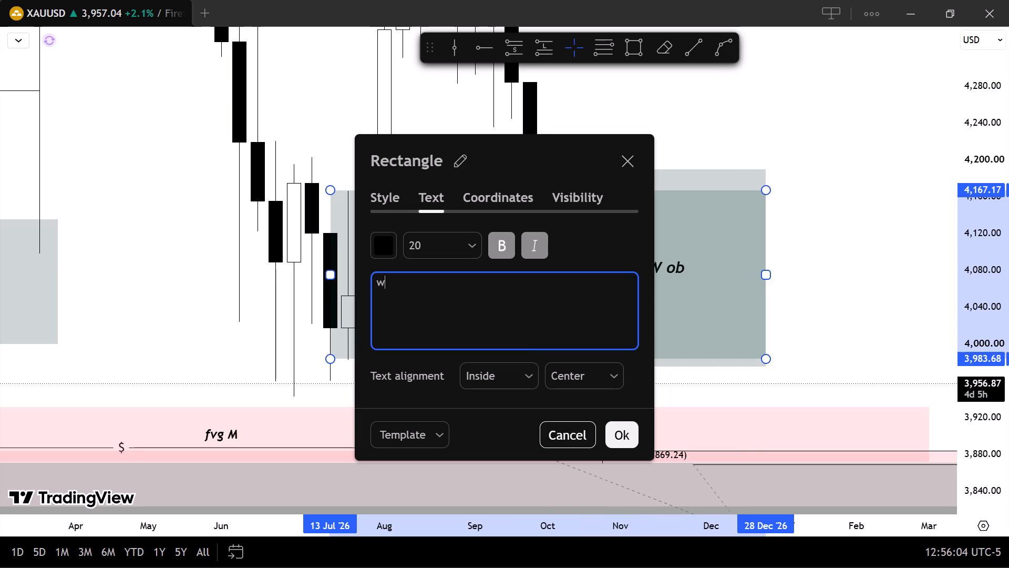
pyautogui.press('BackSpace')
pyautogui.press('BackSpace')
pyautogui.write('W')
pyautogui.press('space')
pyautogui.write('bb')
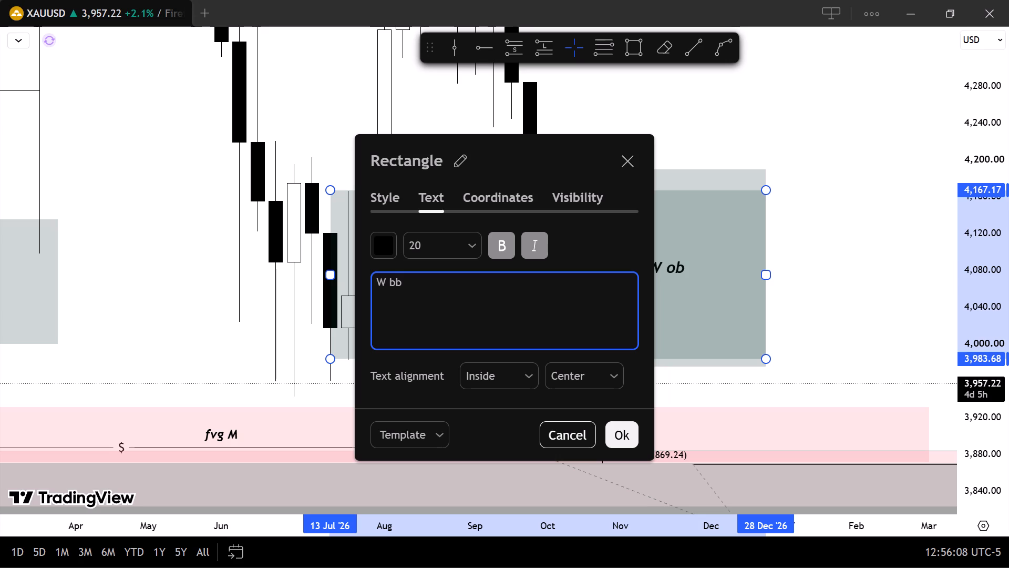
pyautogui.click(619, 422)
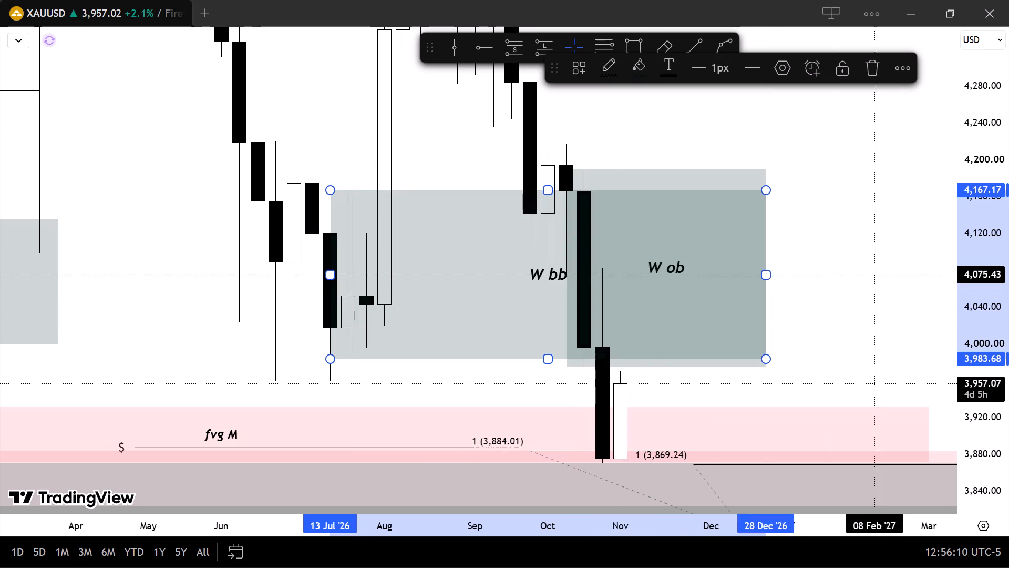
pyautogui.click(870, 275)
# Draw a horizontal trend line at 4,083.05 from the high of the 26 October 2026 candle to 28 December 2026.
pyautogui.scroll(9, 1008, 361)
pyautogui.scroll(2, 842, 348)
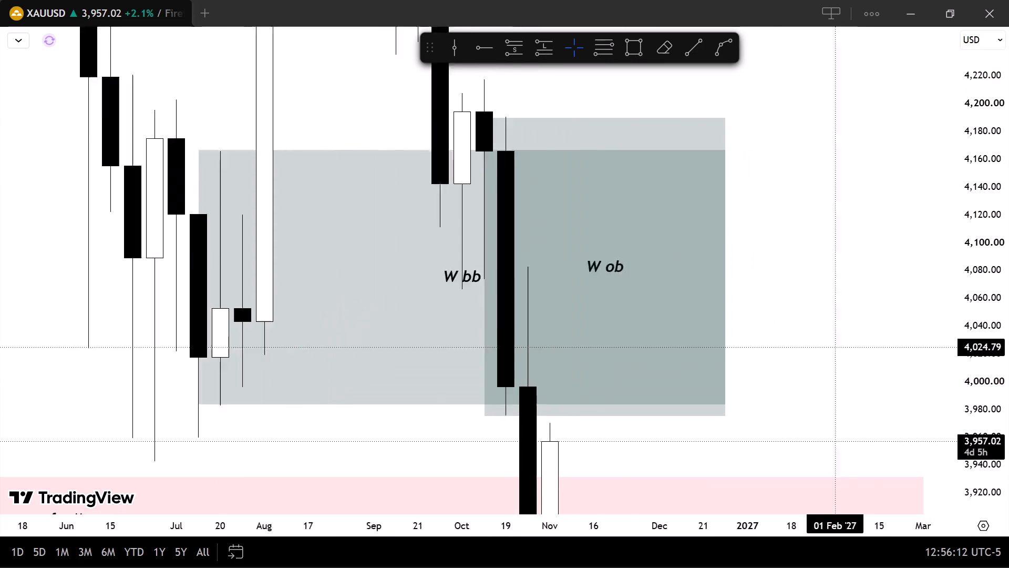
pyautogui.scroll(2, 842, 348)
pyautogui.moveTo(845, 353); pyautogui.dragTo(910, 200)
pyautogui.scroll(-6, 1008, 303)
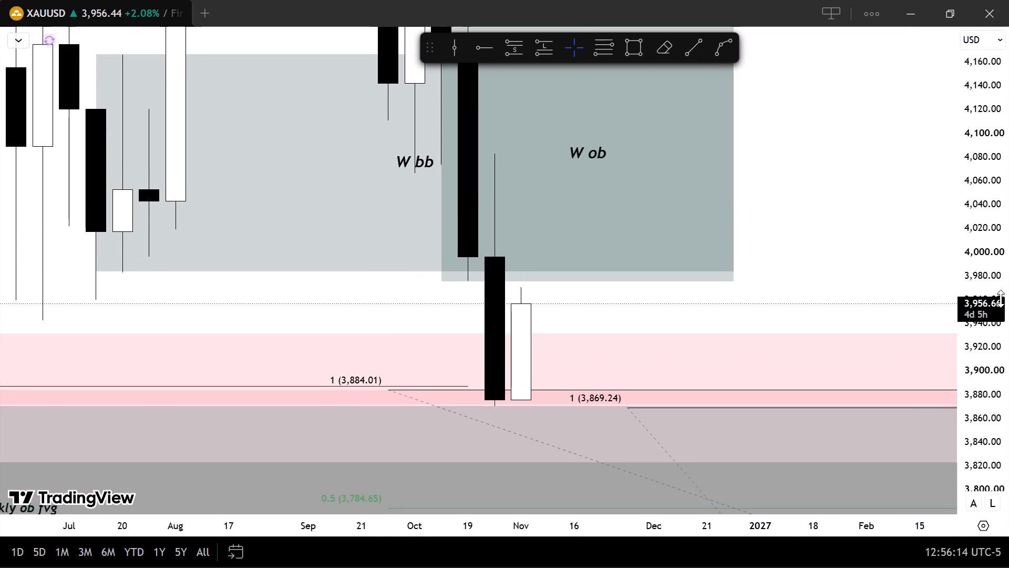
pyautogui.scroll(6, 1000, 306)
pyautogui.scroll(1, 794, 207)
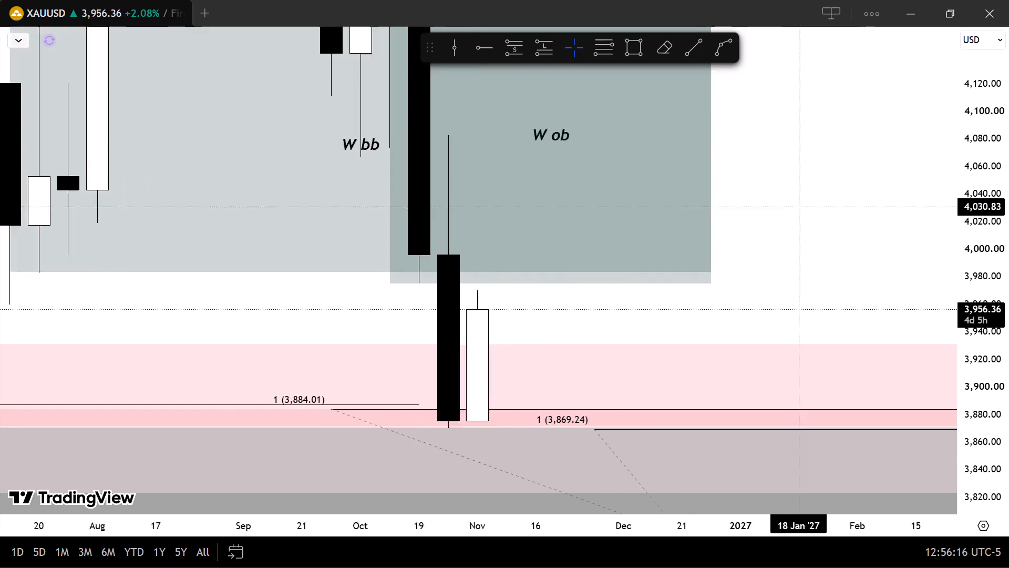
pyautogui.scroll(1, 794, 207)
pyautogui.click(683, 52)
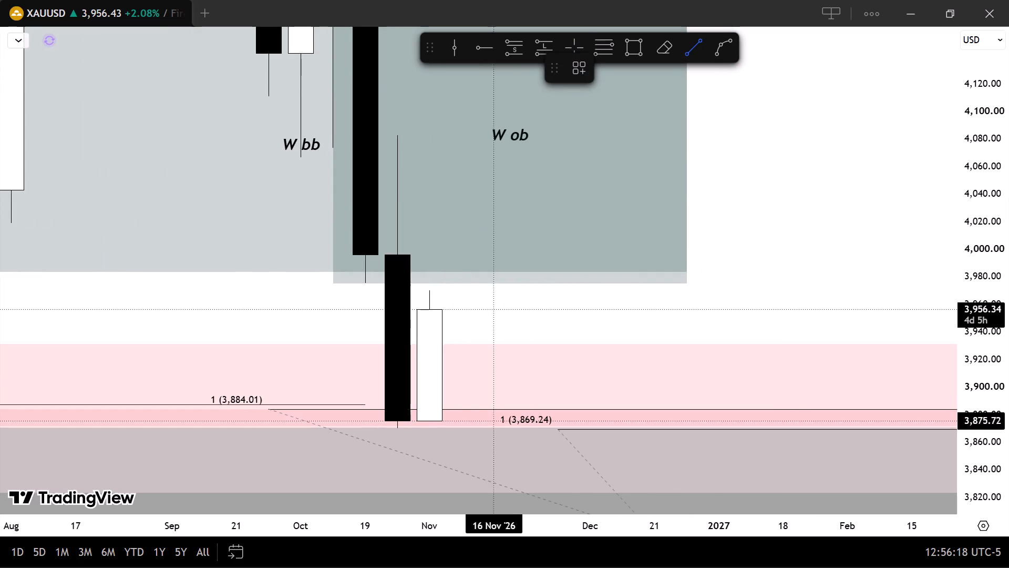
pyautogui.scroll(7, 1008, 274)
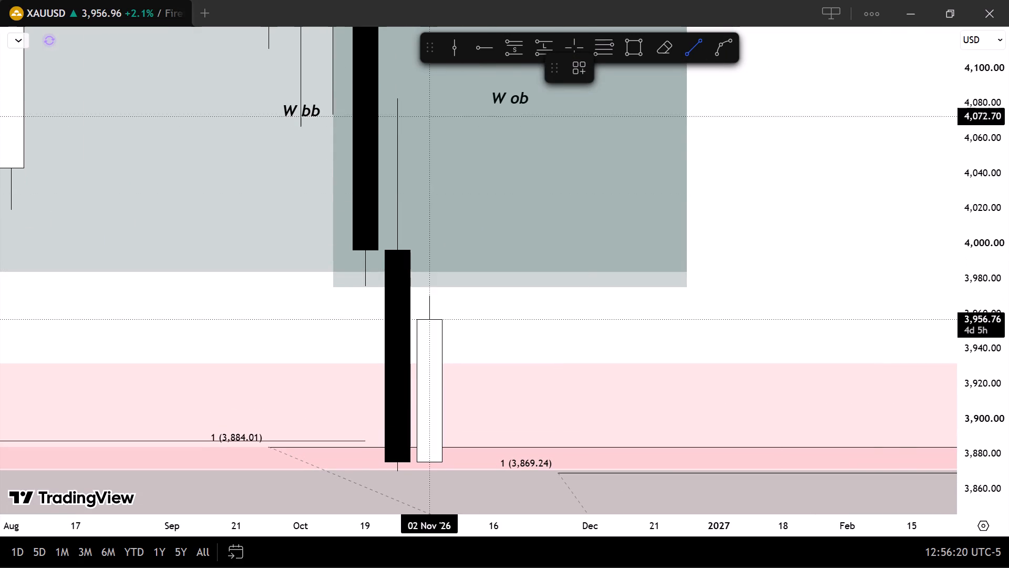
pyautogui.click(385, 98)
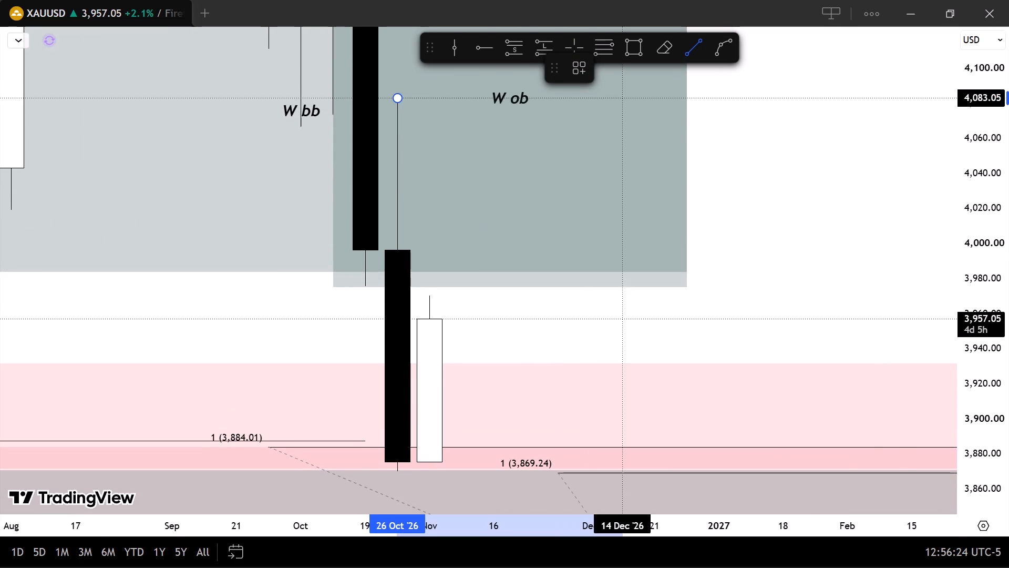
pyautogui.keyDown('shift'); pyautogui.click(693, 143); pyautogui.keyUp('shift')
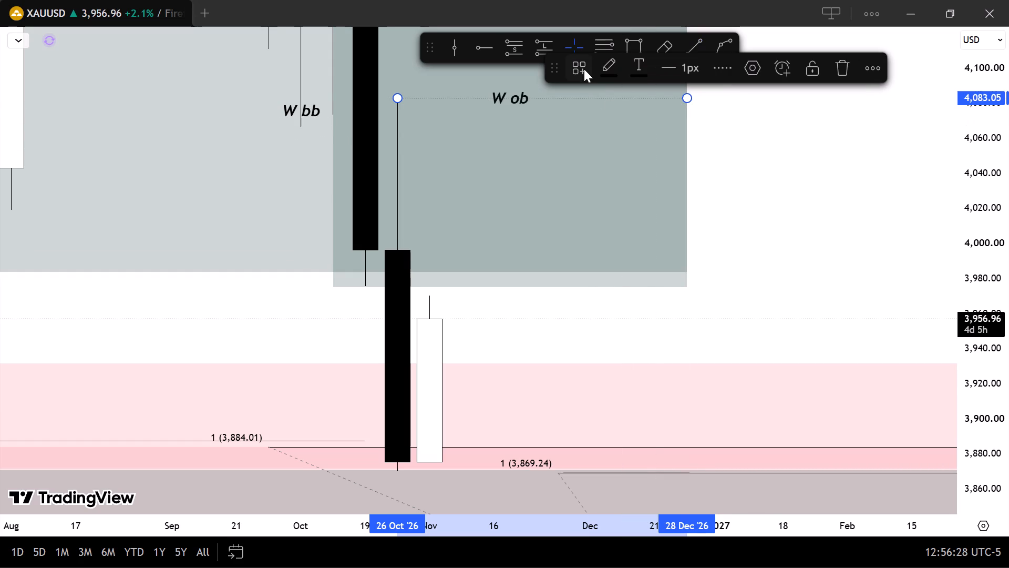
# Apply the saved "pmh" drawing template to the trend line at 4,083.05.
pyautogui.click(584, 69)
pyautogui.scroll(-4, 617, 396)
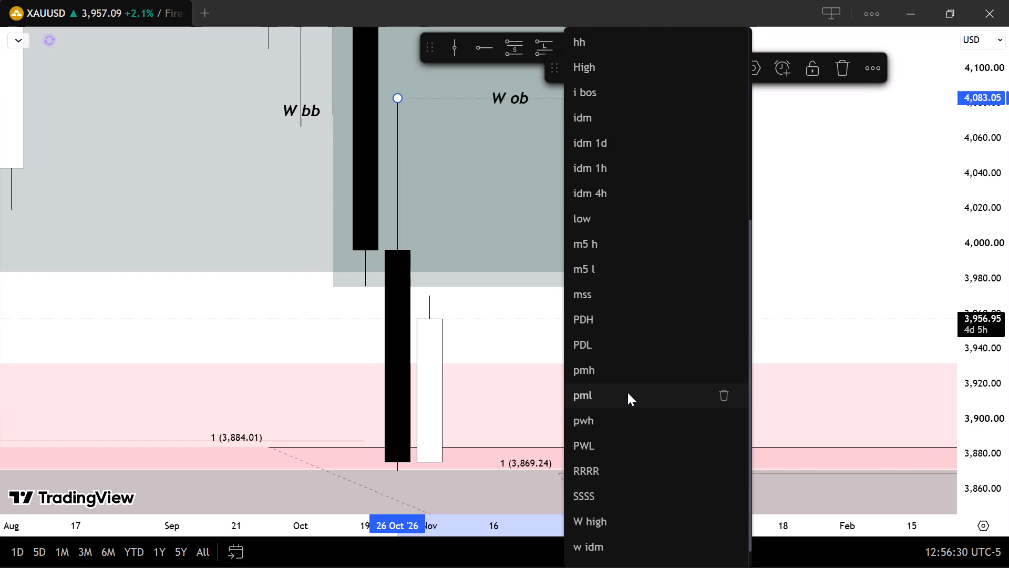
pyautogui.click(633, 377)
pyautogui.click(746, 250)
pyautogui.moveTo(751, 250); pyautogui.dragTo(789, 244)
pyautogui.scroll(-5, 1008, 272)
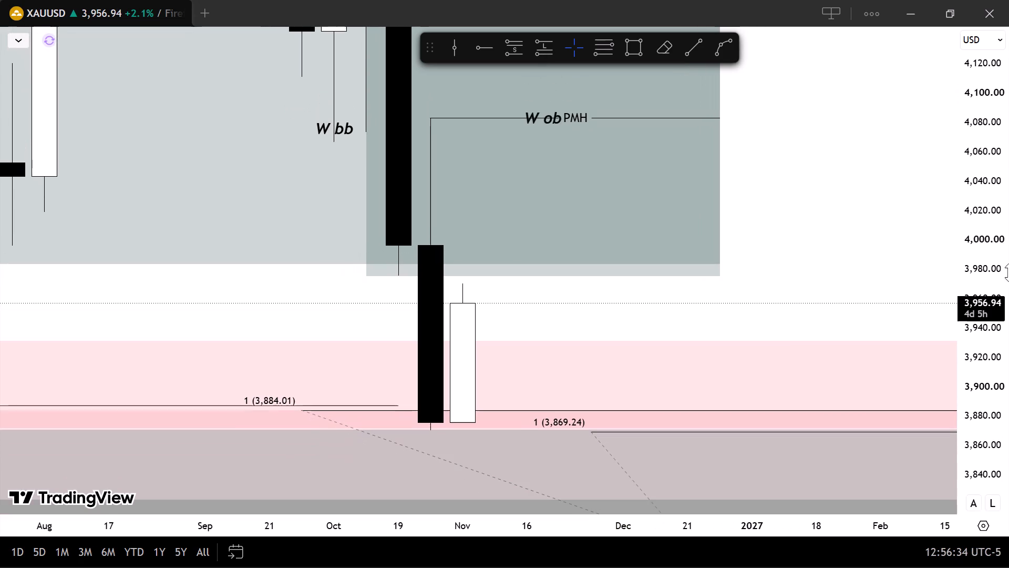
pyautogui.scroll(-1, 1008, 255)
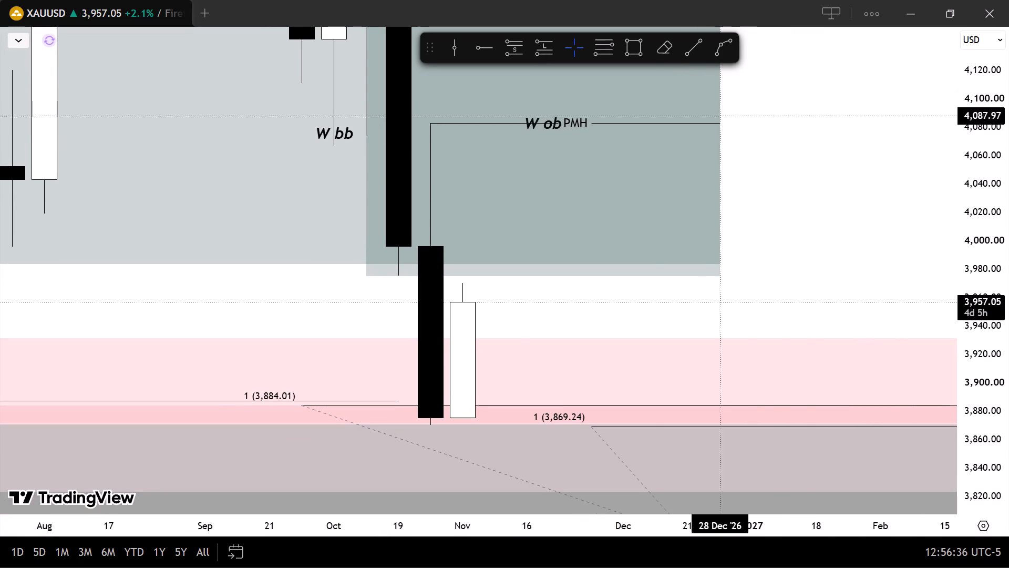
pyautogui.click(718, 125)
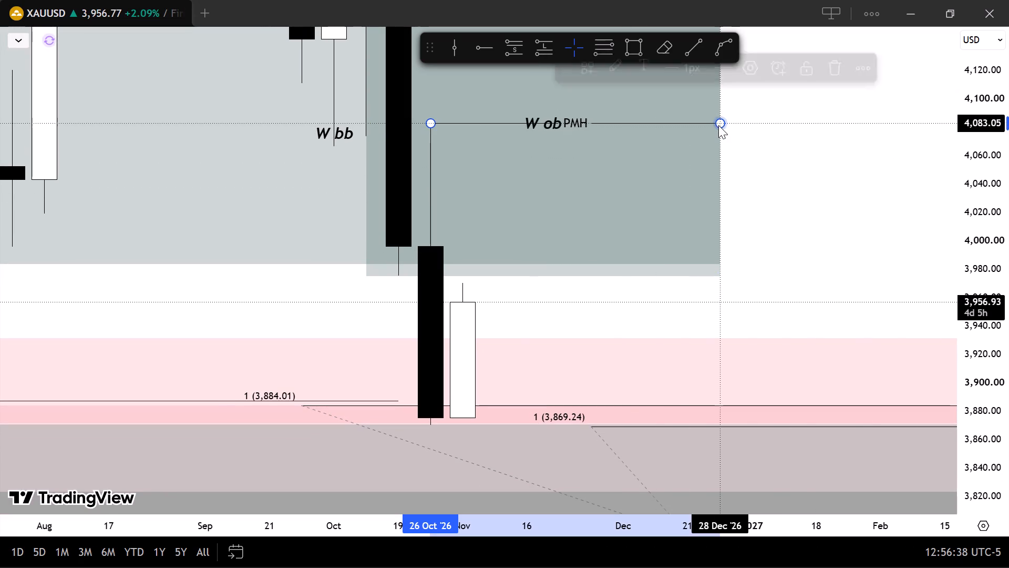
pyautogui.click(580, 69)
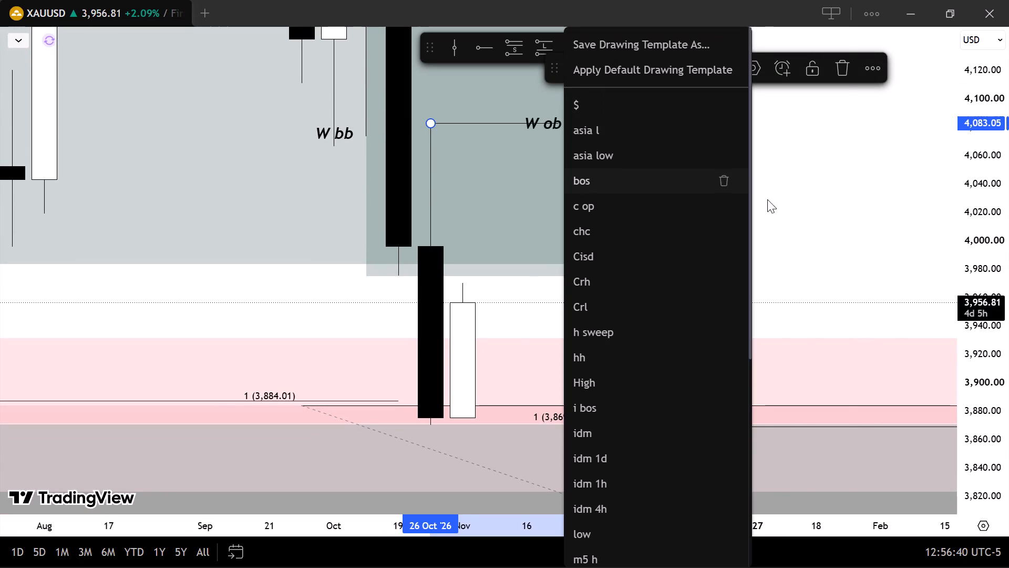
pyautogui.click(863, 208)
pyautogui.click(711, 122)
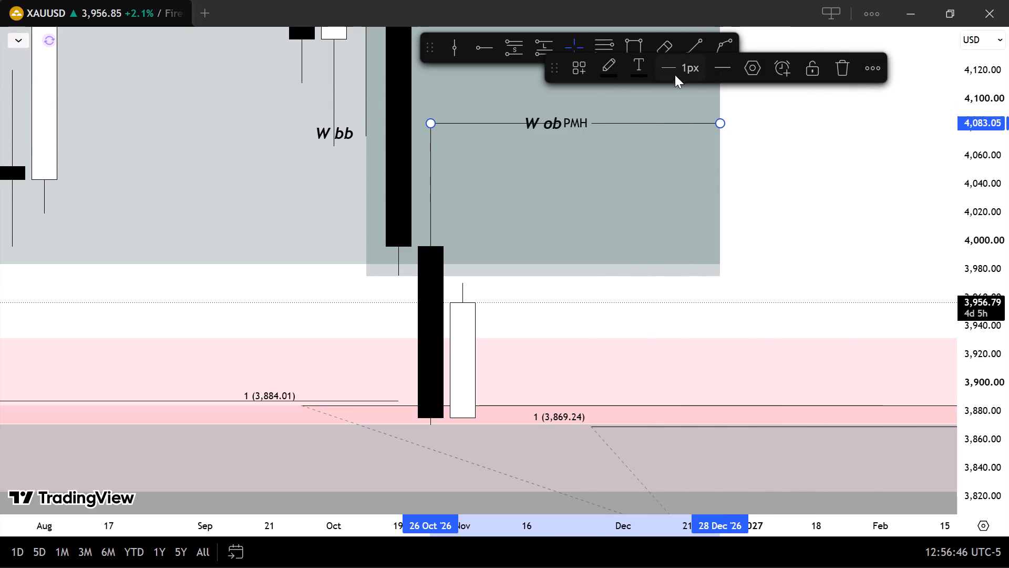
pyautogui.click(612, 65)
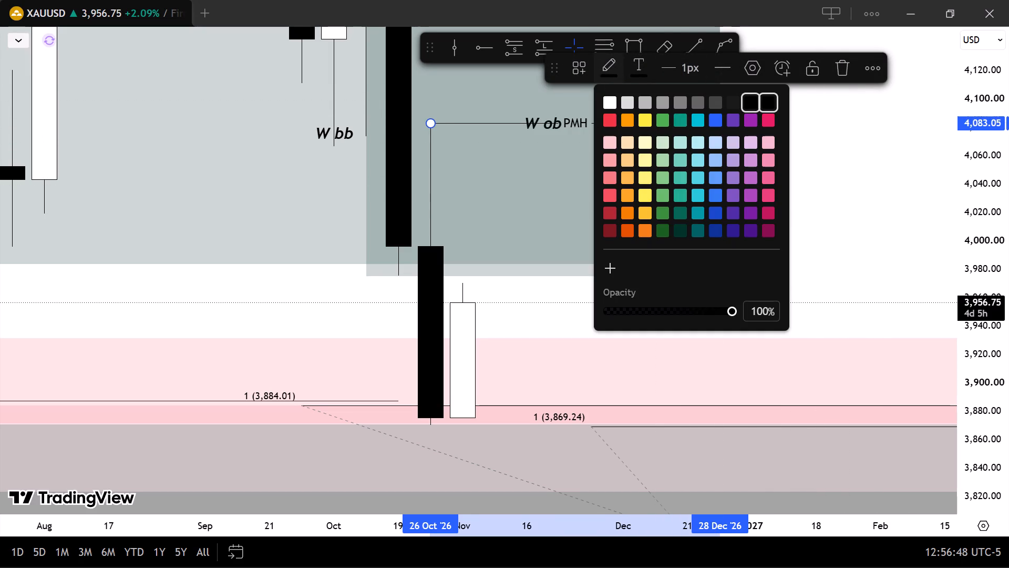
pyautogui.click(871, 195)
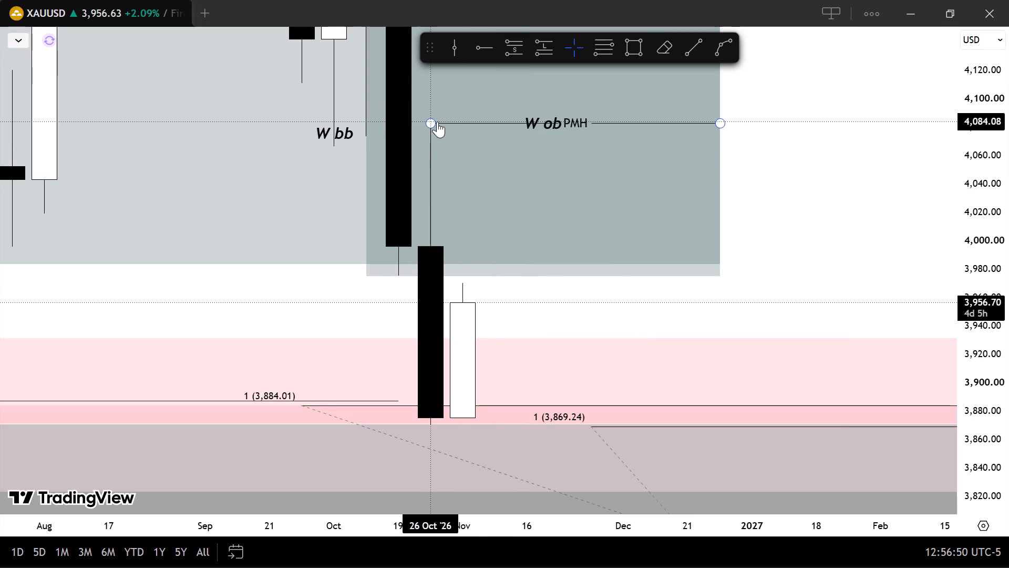
# Set the horizontal text alignment of the "PMH" trend line to Right.
pyautogui.click(435, 121)
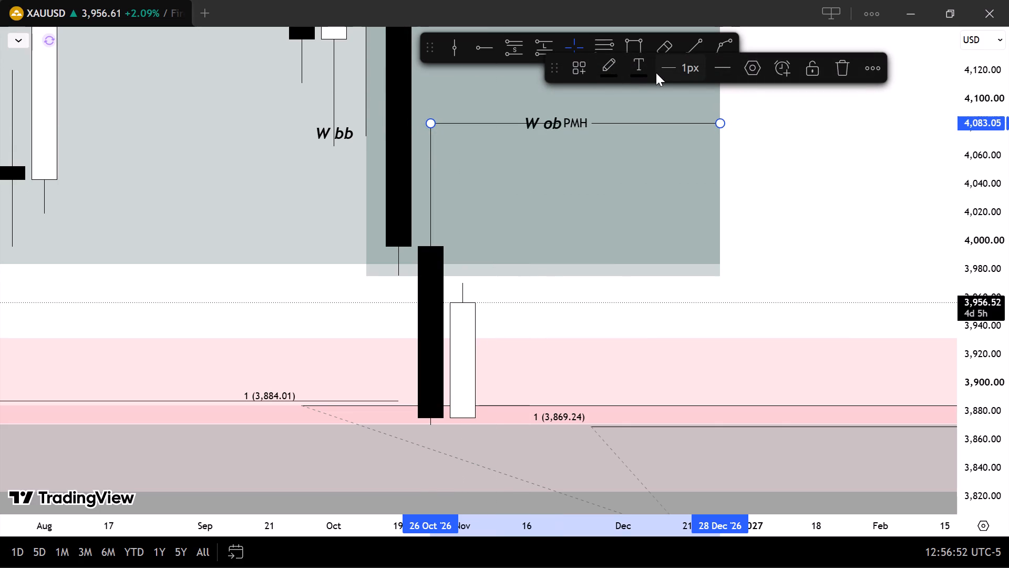
pyautogui.click(765, 72)
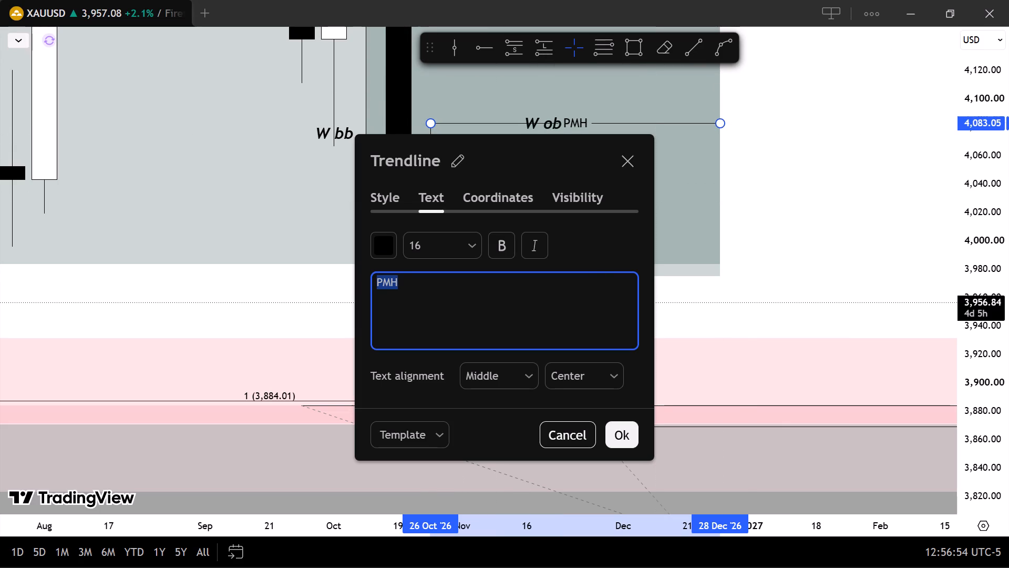
pyautogui.click(508, 288)
pyautogui.click(568, 390)
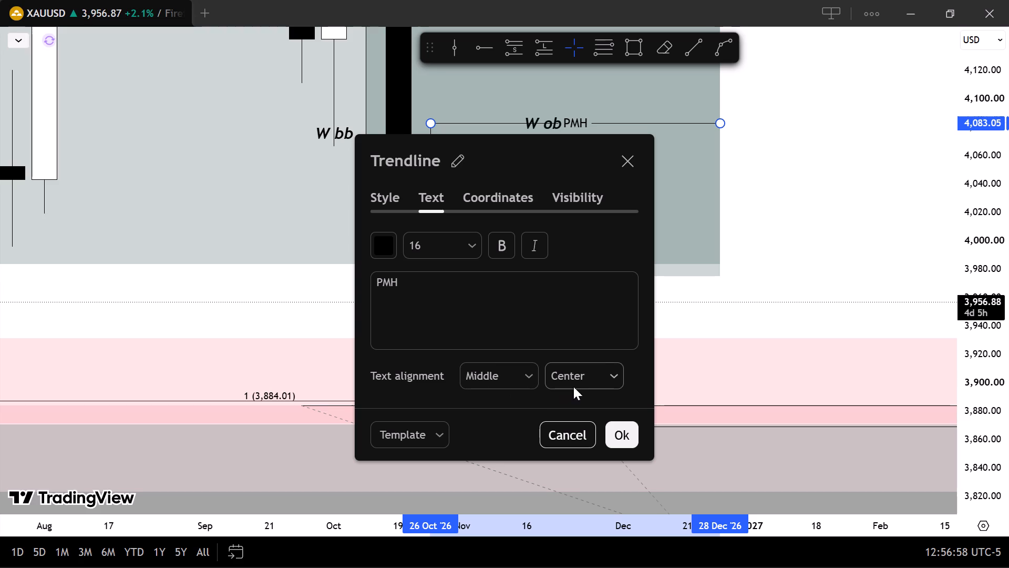
pyautogui.click(493, 383)
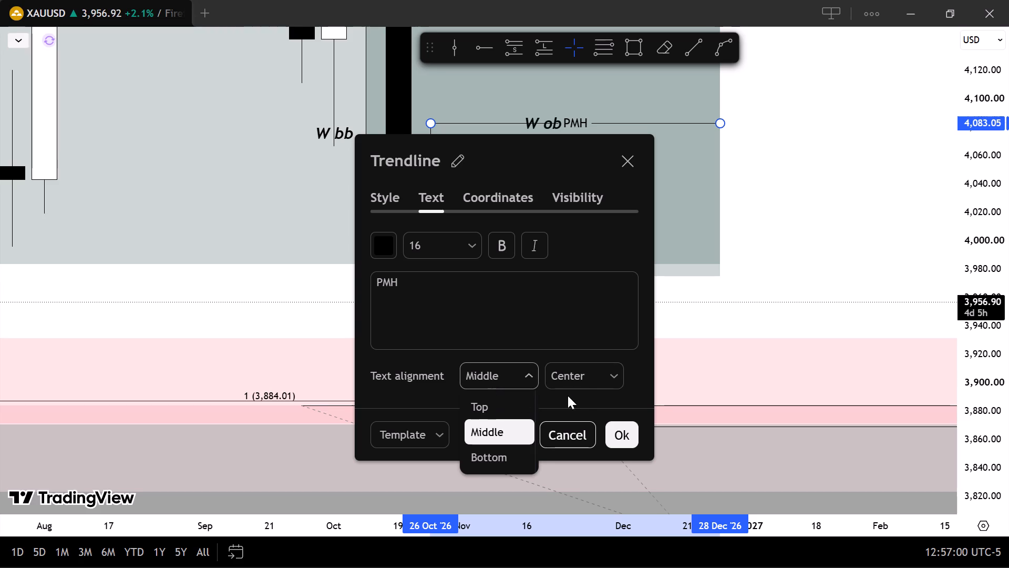
pyautogui.click(581, 382)
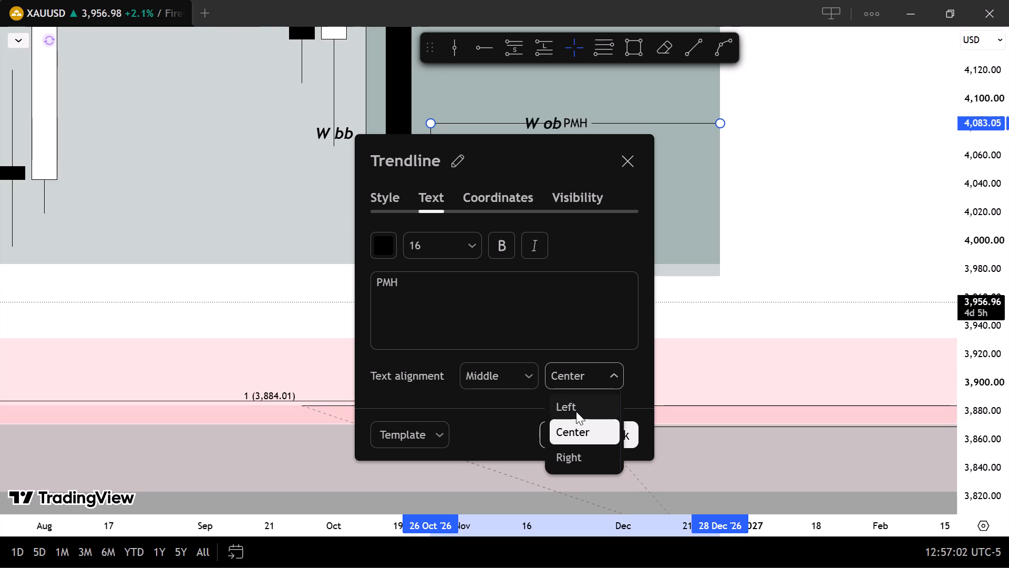
pyautogui.click(576, 463)
pyautogui.click(622, 438)
pyautogui.click(774, 228)
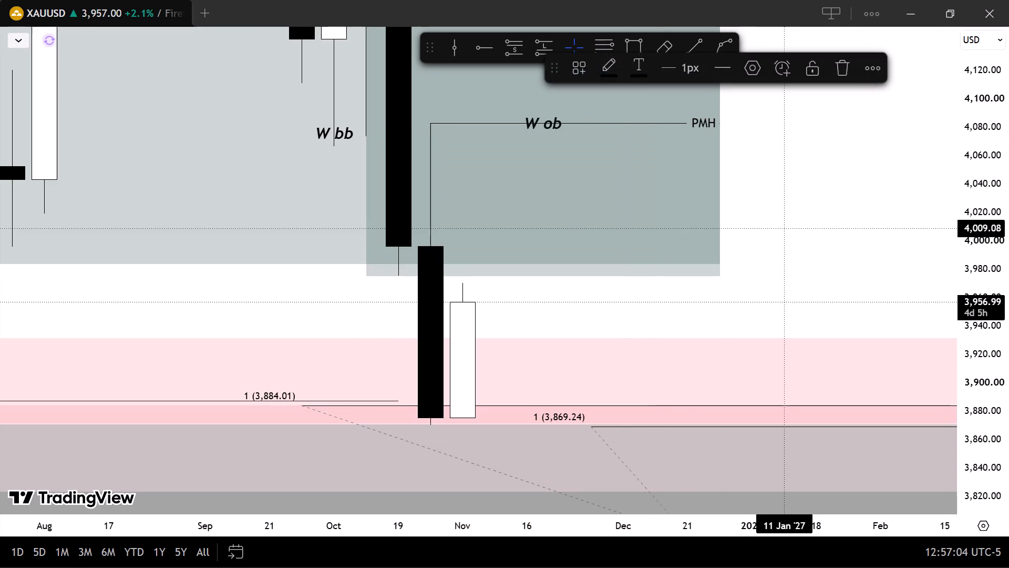
# Switch the XAUUSD chart to the 1-month interval.
pyautogui.scroll(-12, 1008, 283)
pyautogui.scroll(8, 1008, 281)
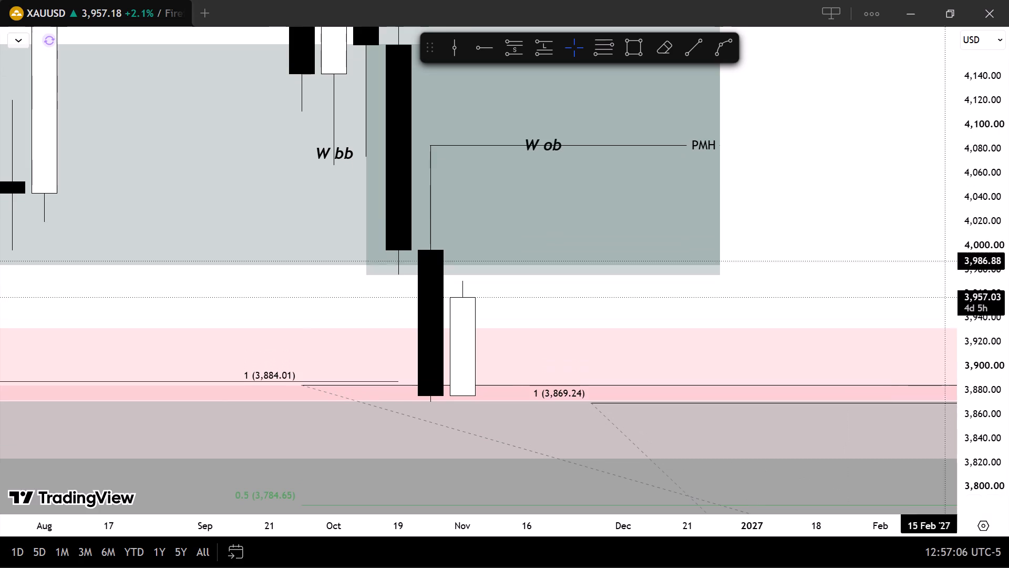
pyautogui.moveTo(882, 226); pyautogui.dragTo(953, 137)
pyautogui.moveTo(817, 102); pyautogui.dragTo(775, 229)
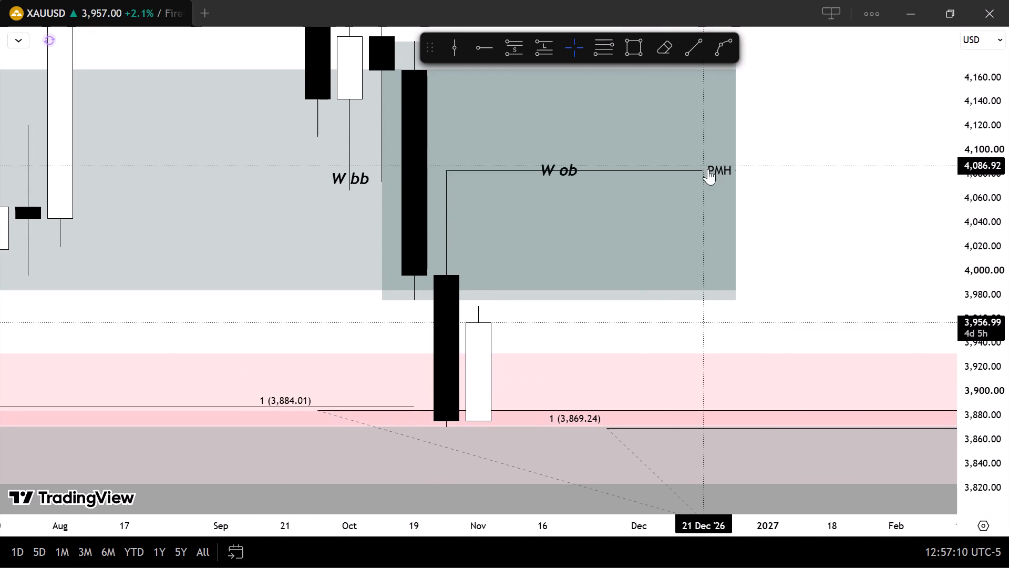
pyautogui.press('1')
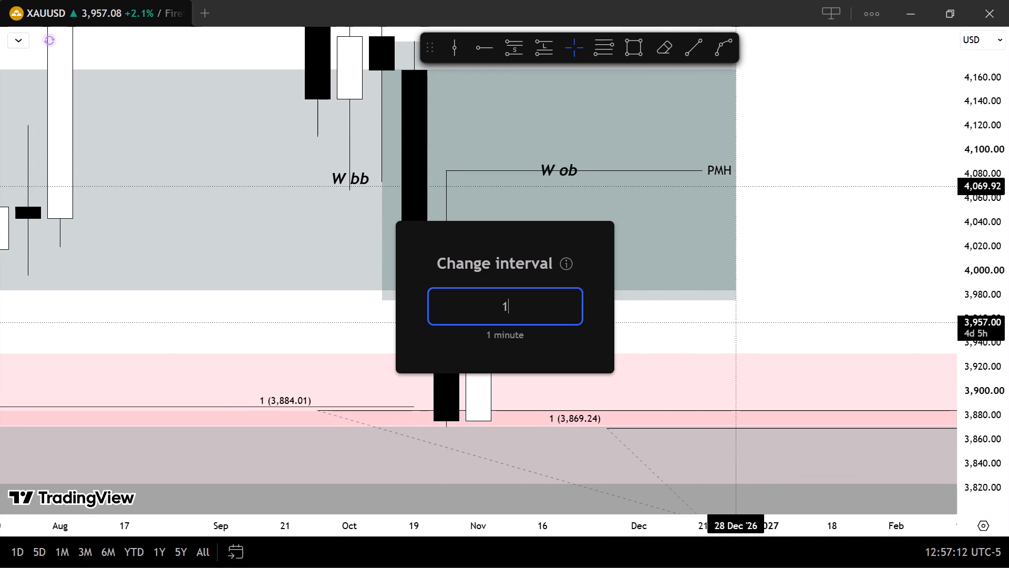
pyautogui.press('m')
pyautogui.press('Return')
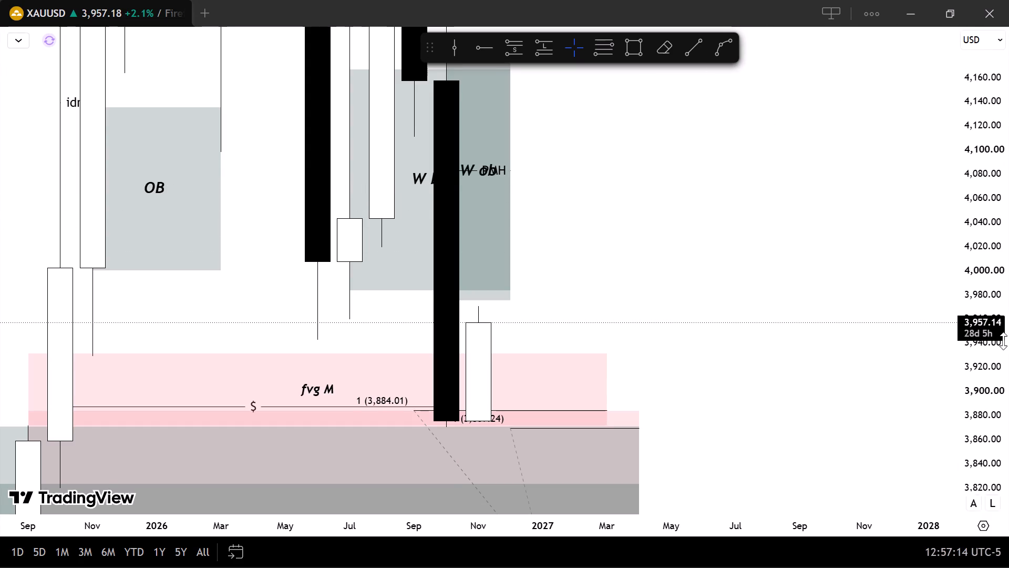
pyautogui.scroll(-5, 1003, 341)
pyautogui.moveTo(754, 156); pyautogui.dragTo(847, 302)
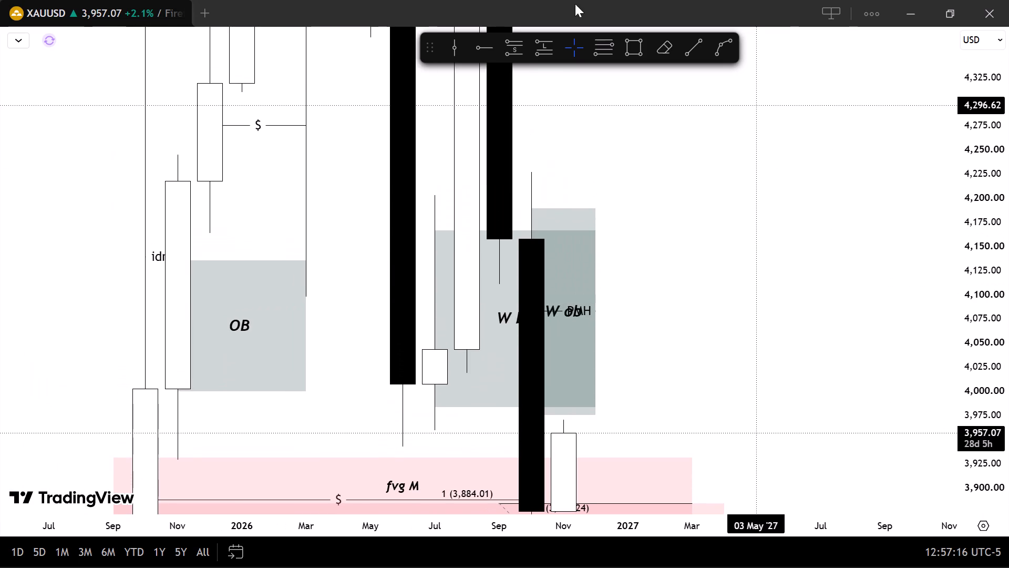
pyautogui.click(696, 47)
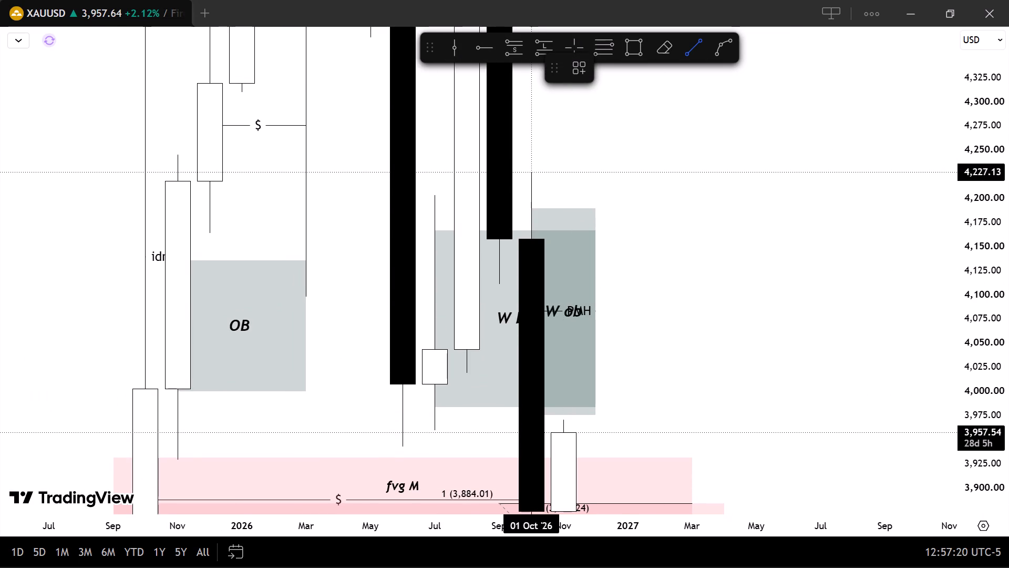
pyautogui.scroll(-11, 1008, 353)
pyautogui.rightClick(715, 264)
# Draw a horizontal trend line at 3,870.54 from the low of the October 2026 candle to 1 March 2027.
pyautogui.moveTo(714, 279); pyautogui.dragTo(716, 262)
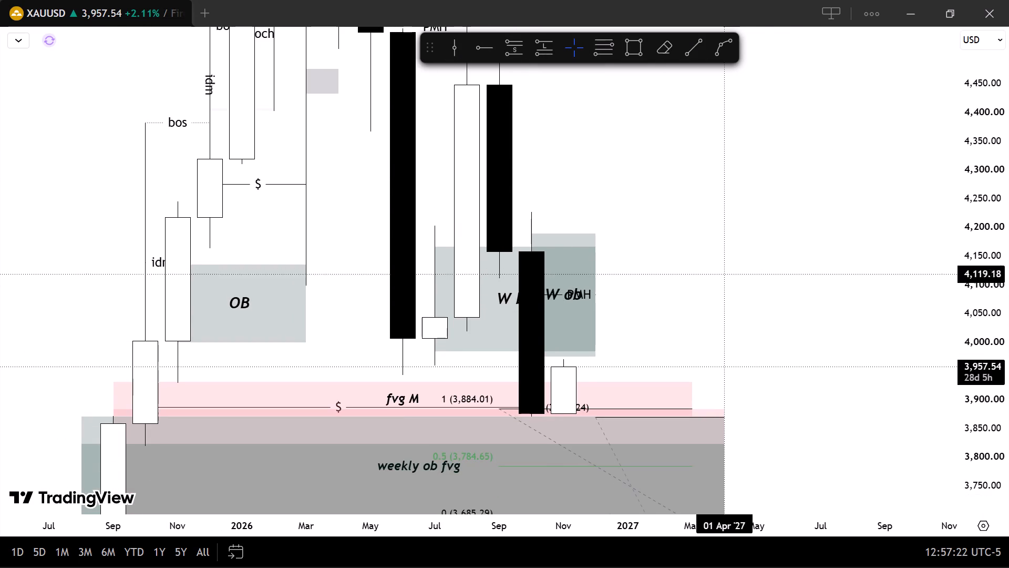
pyautogui.moveTo(716, 262); pyautogui.dragTo(853, 94)
pyautogui.scroll(20, 1008, 334)
pyautogui.scroll(10, 1008, 334)
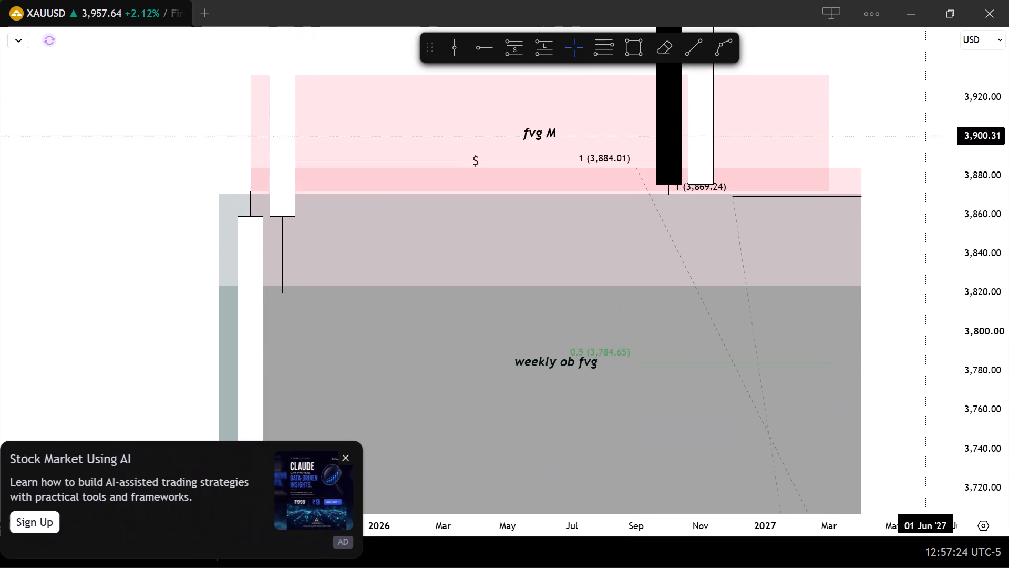
pyautogui.moveTo(925, 130); pyautogui.dragTo(838, 256)
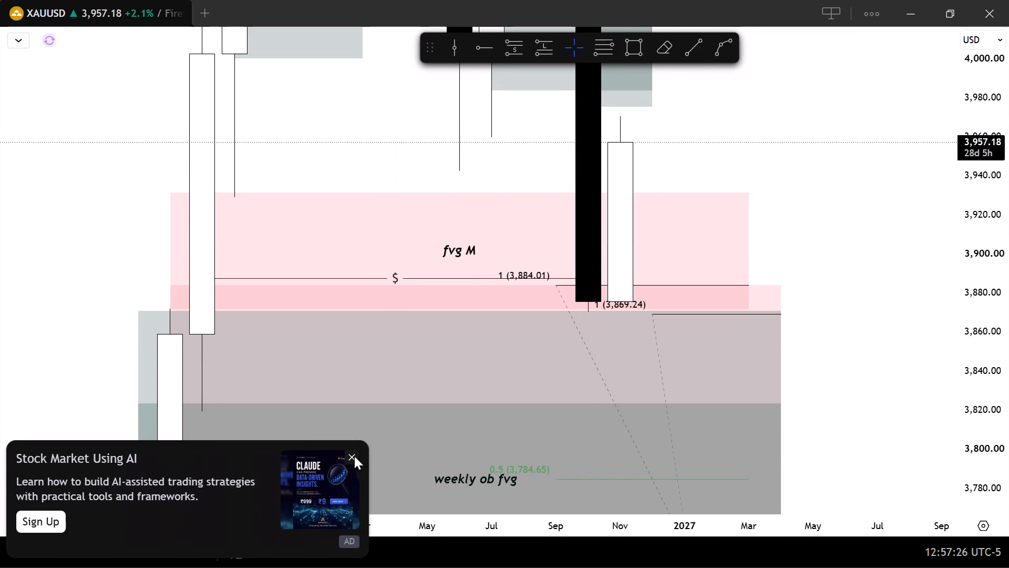
pyautogui.click(352, 456)
pyautogui.scroll(7, 1008, 295)
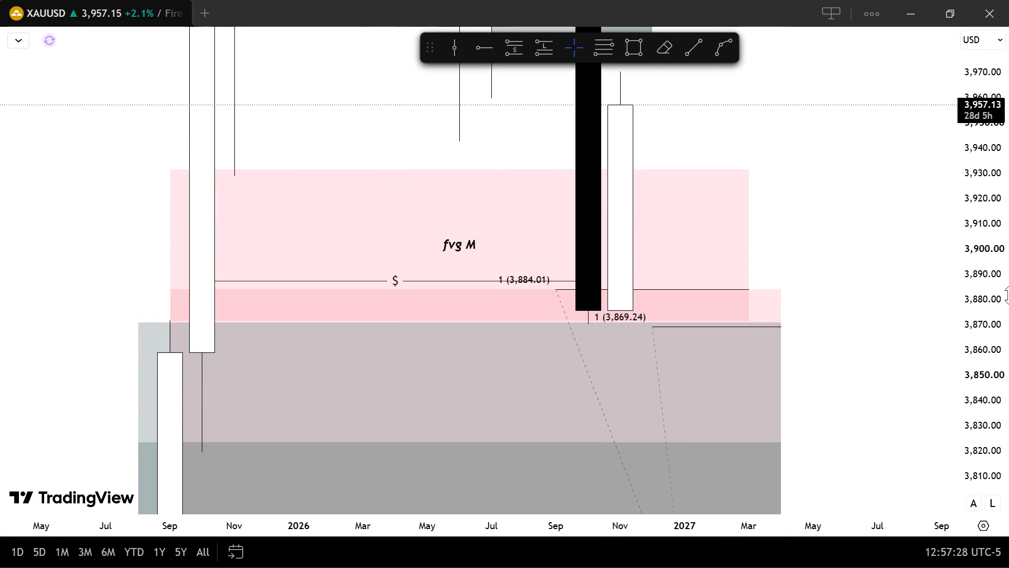
pyautogui.scroll(8, 1008, 295)
pyautogui.scroll(4, 949, 292)
pyautogui.moveTo(755, 206); pyautogui.dragTo(768, 286)
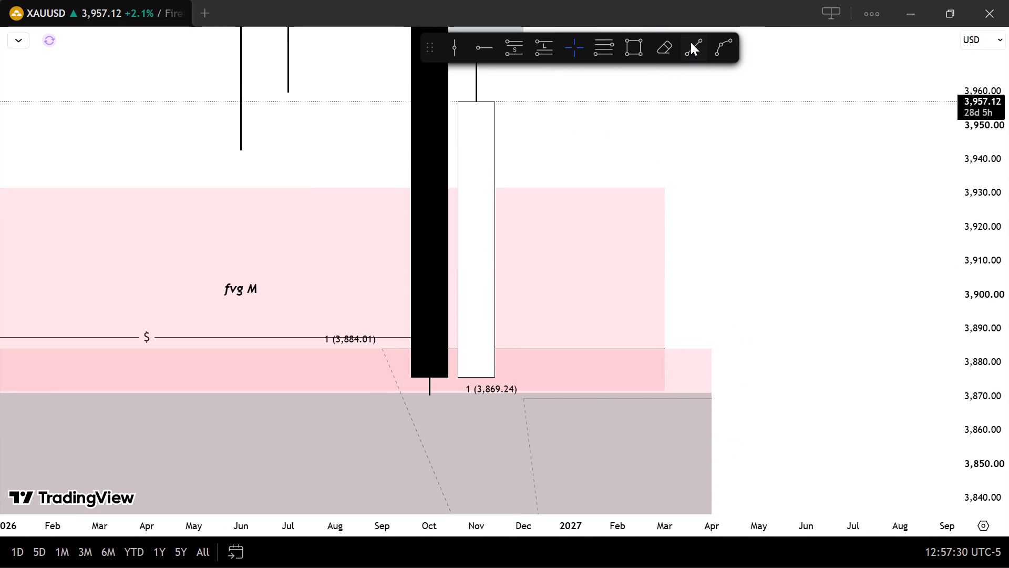
pyautogui.click(699, 59)
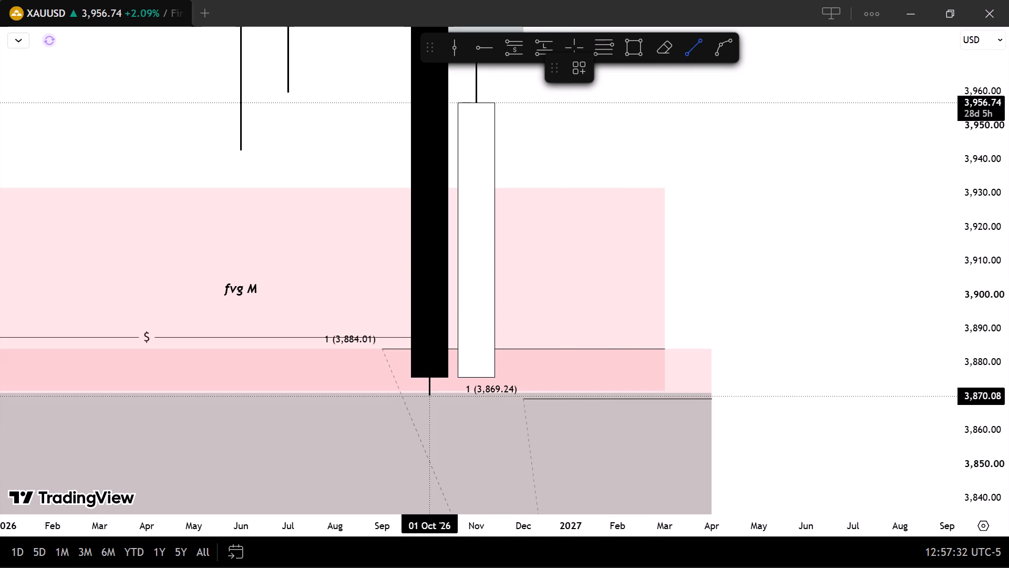
pyautogui.click(420, 395)
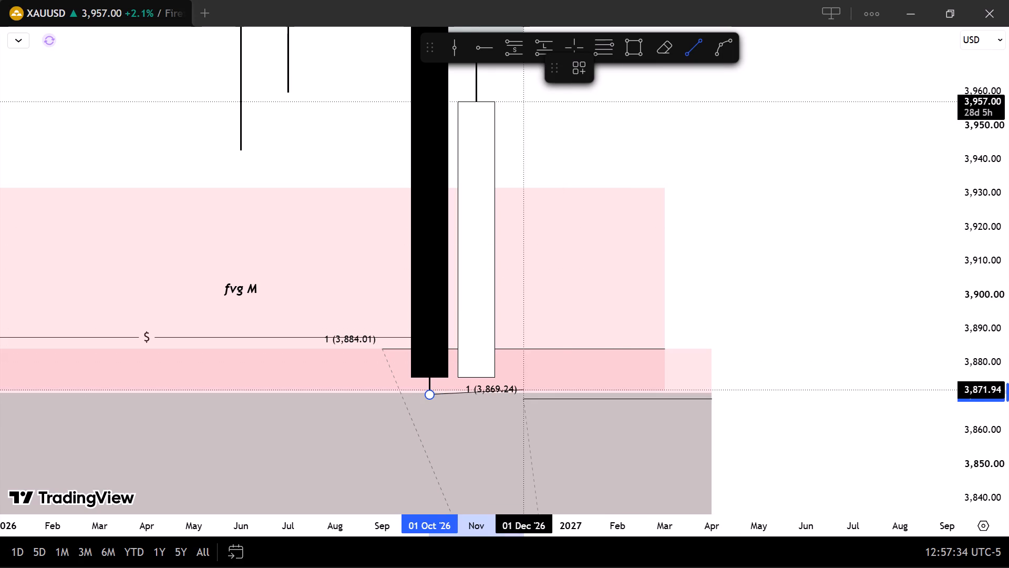
pyautogui.click(678, 392)
pyautogui.keyDown('shift'); pyautogui.moveTo(661, 393); pyautogui.dragTo(674, 393); pyautogui.keyUp('shift')
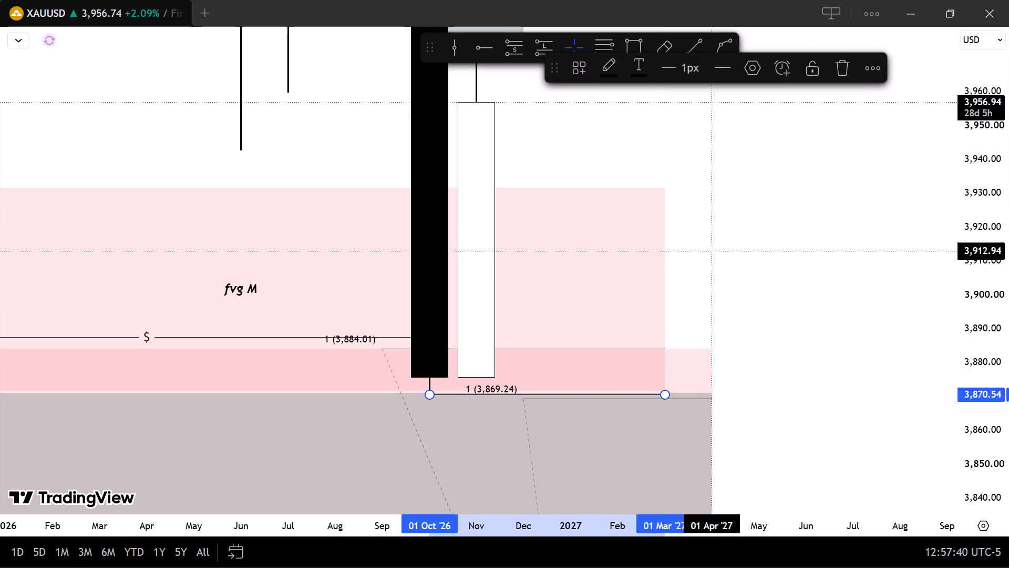
# Apply the saved "PWL" drawing template to the trend line at the October 2026 low.
pyautogui.click(574, 70)
pyautogui.scroll(-1, 637, 287)
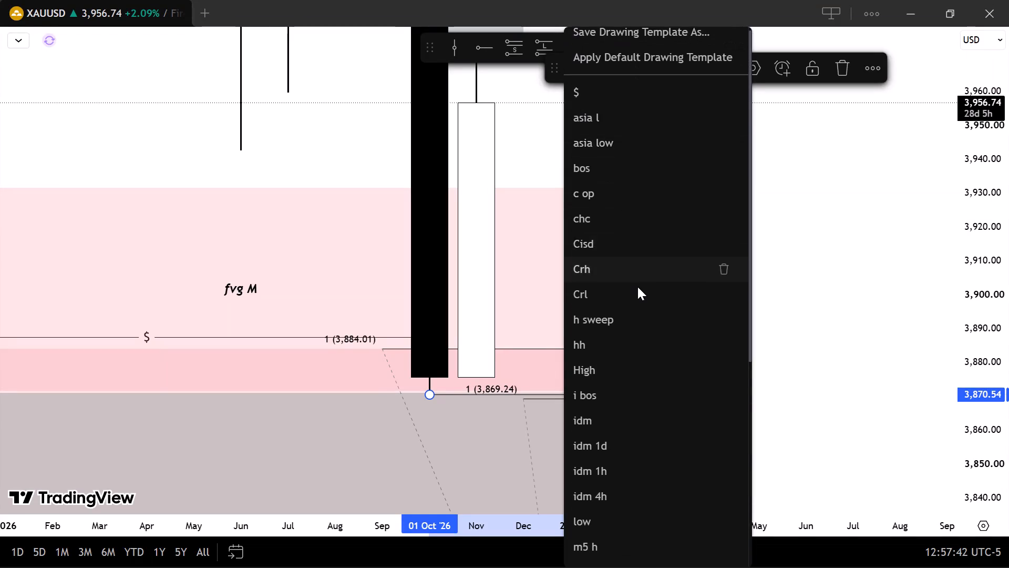
pyautogui.scroll(-5, 637, 287)
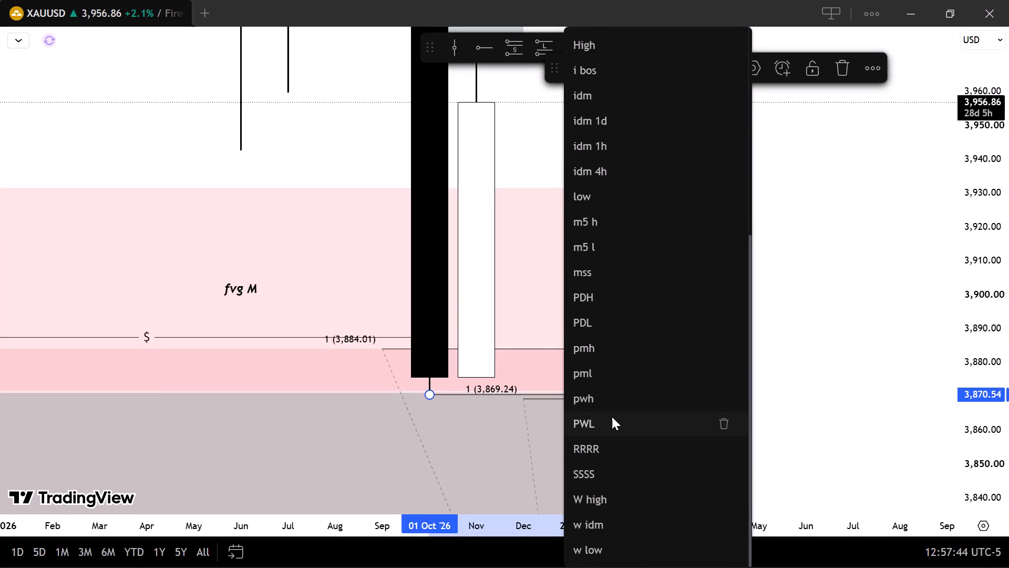
pyautogui.click(611, 422)
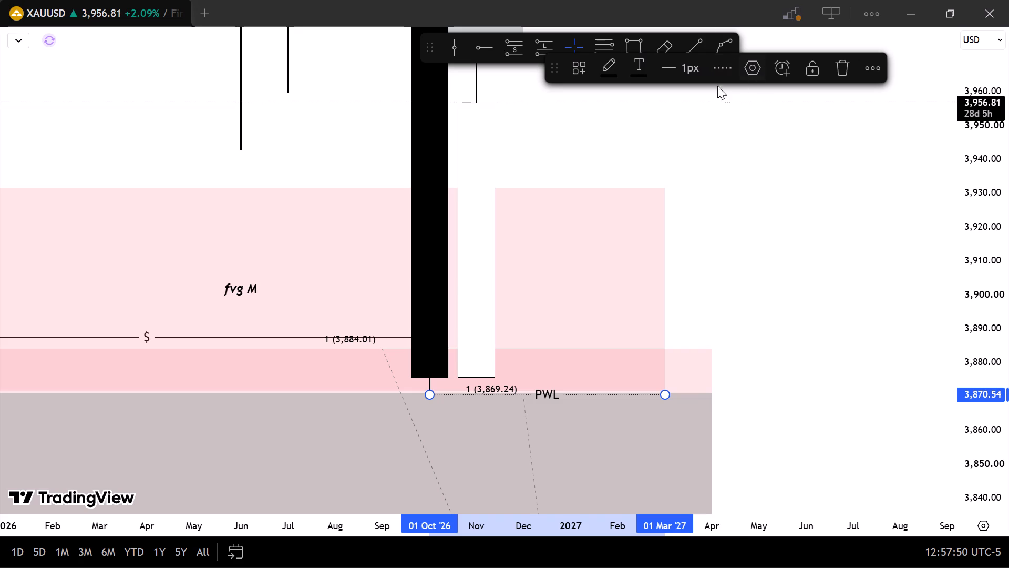
# Set the horizontal text alignment of the "PWL" trend line to Right.
pyautogui.click(753, 74)
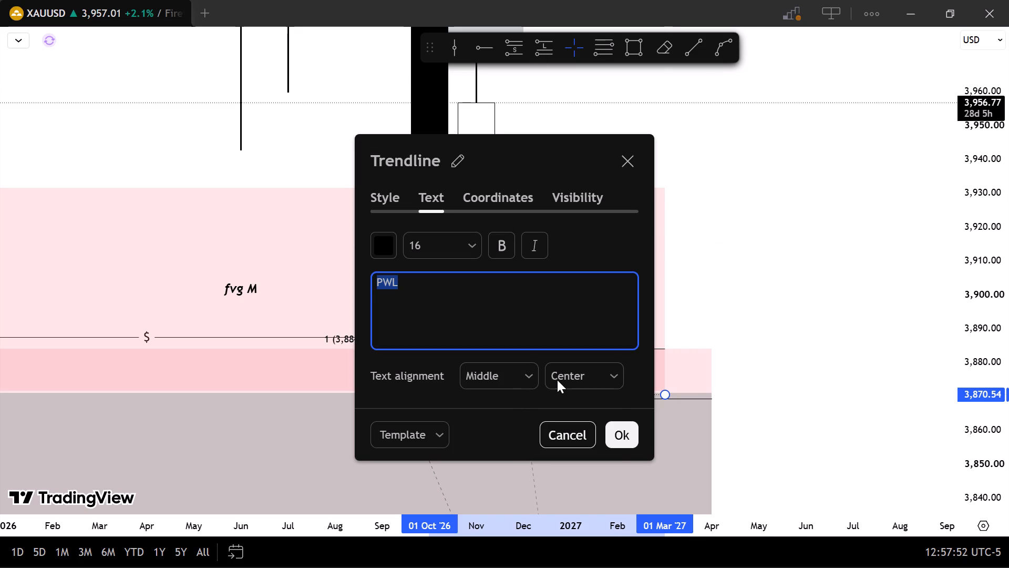
pyautogui.click(561, 379)
pyautogui.click(566, 451)
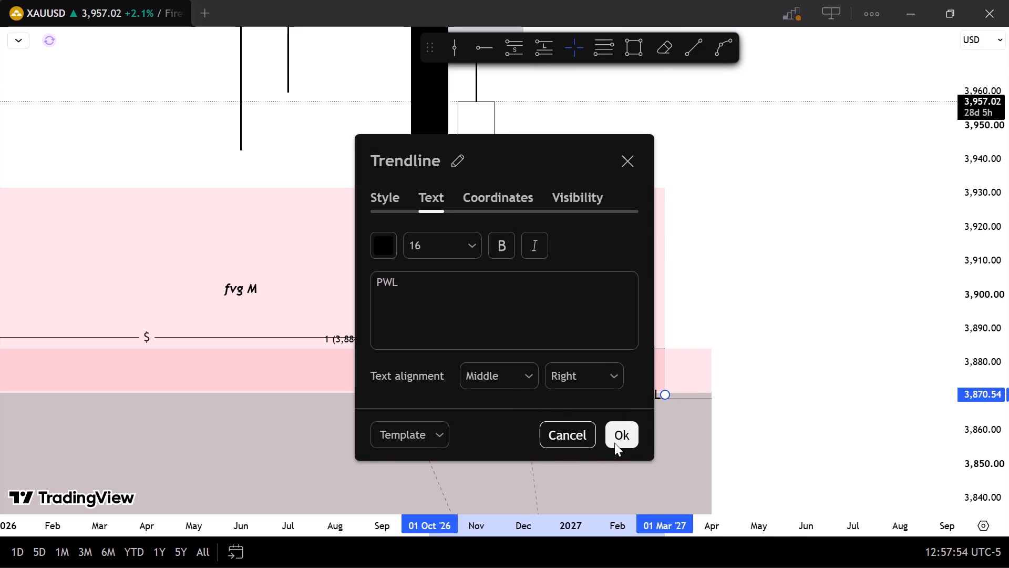
pyautogui.click(624, 440)
pyautogui.click(739, 240)
pyautogui.scroll(3, 1008, 358)
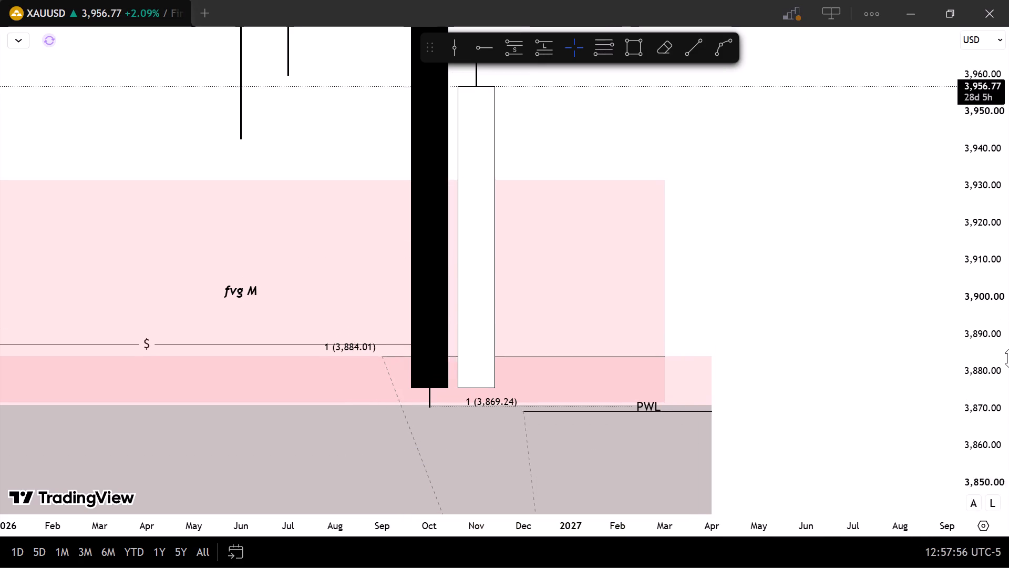
# Delete the two projection drawings labelled "1 (3,869.24)" and "1 (3,884.01)" around the October 2026 low.
pyautogui.scroll(4, 1008, 358)
pyautogui.moveTo(906, 372); pyautogui.dragTo(929, 198)
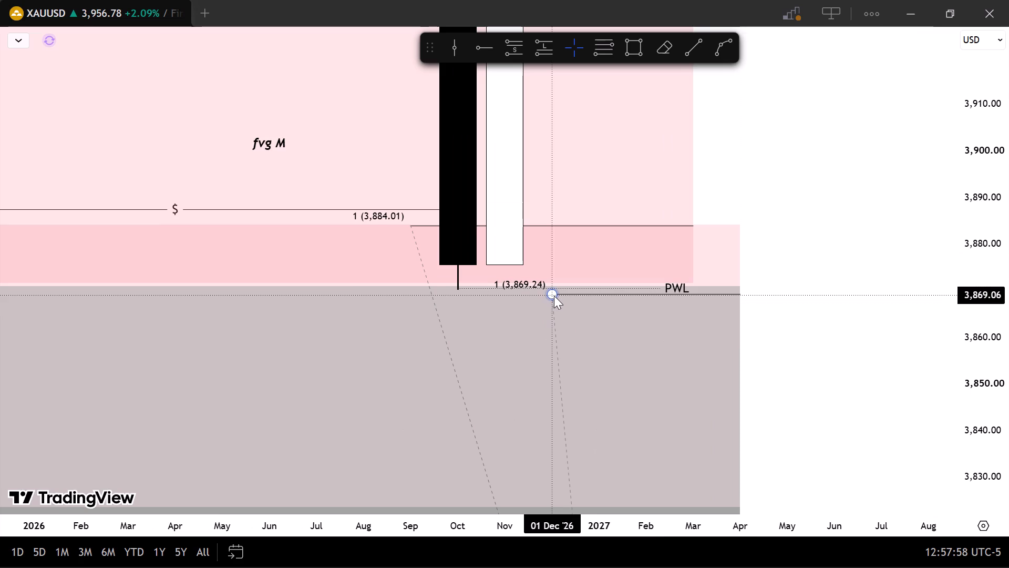
pyautogui.click(554, 296)
pyautogui.click(786, 62)
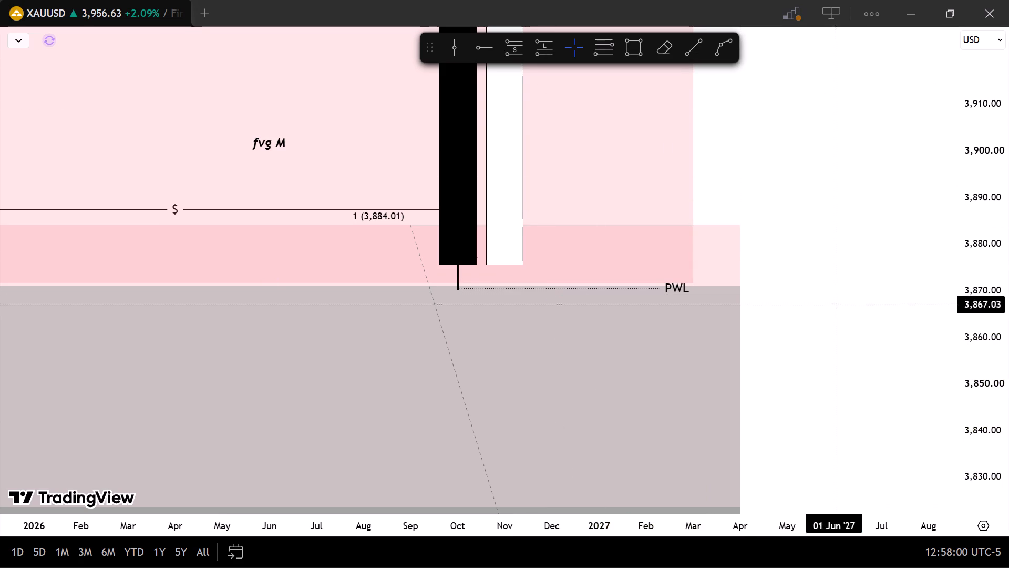
pyautogui.click(421, 269)
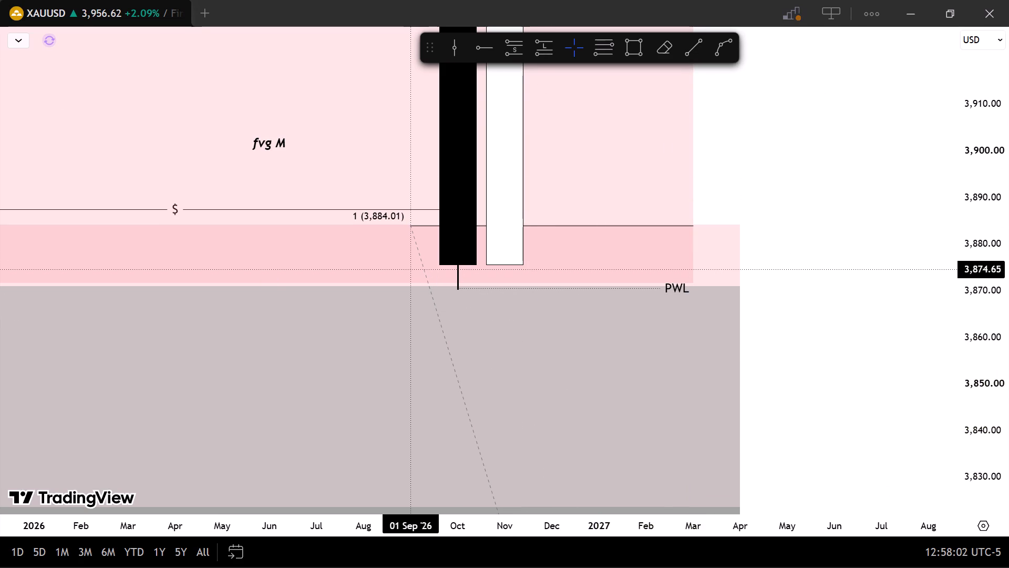
pyautogui.click(423, 269)
pyautogui.click(787, 66)
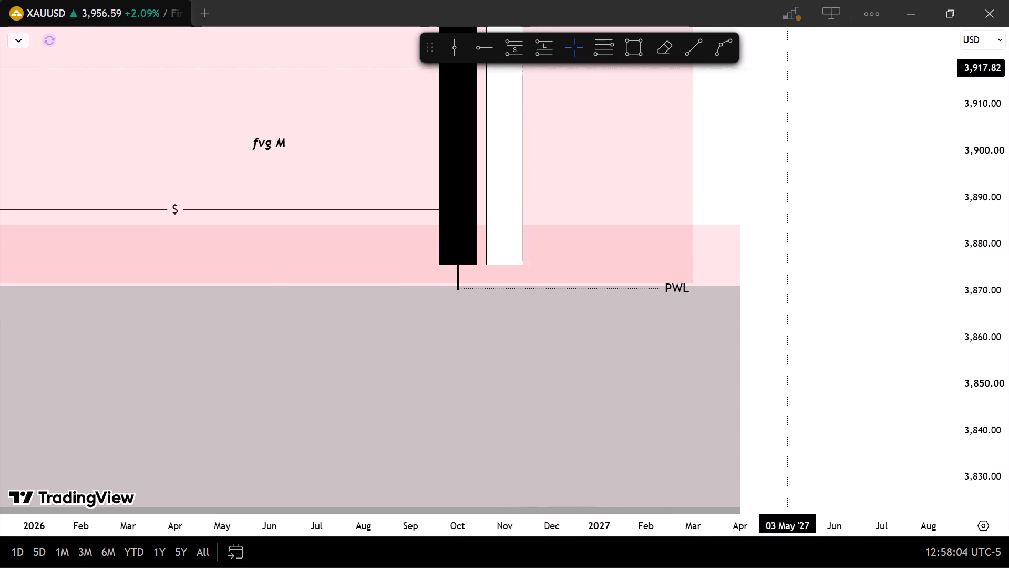
pyautogui.click(800, 232)
# Realign both ends of the "PWL" trend line horizontally to the tip of the October 2026 candle's lower wick at 3,870.23.
pyautogui.scroll(7, 1008, 283)
pyautogui.scroll(-6, 1008, 277)
pyautogui.scroll(4, 1008, 276)
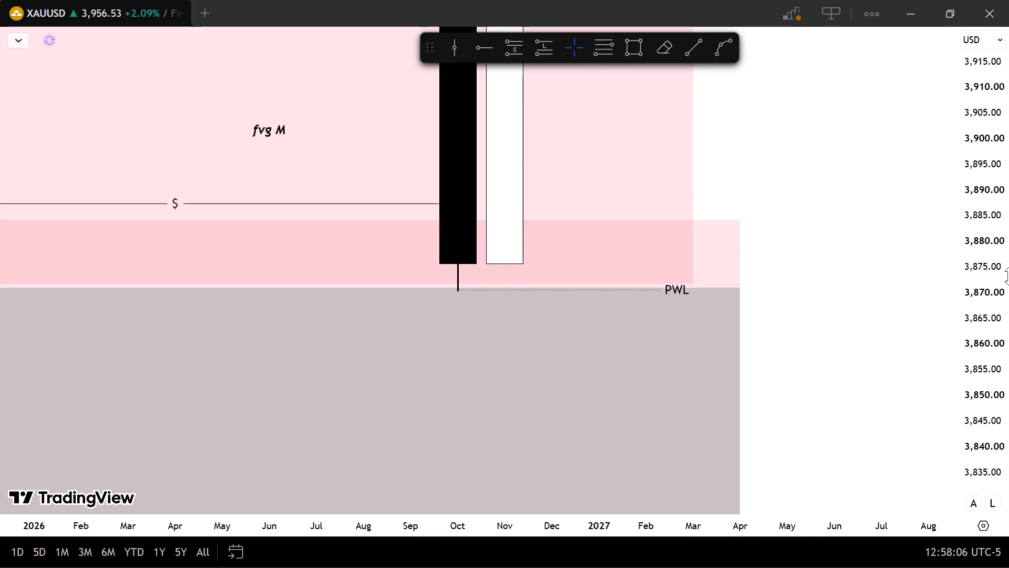
pyautogui.scroll(6, 1008, 276)
pyautogui.scroll(19, 1008, 275)
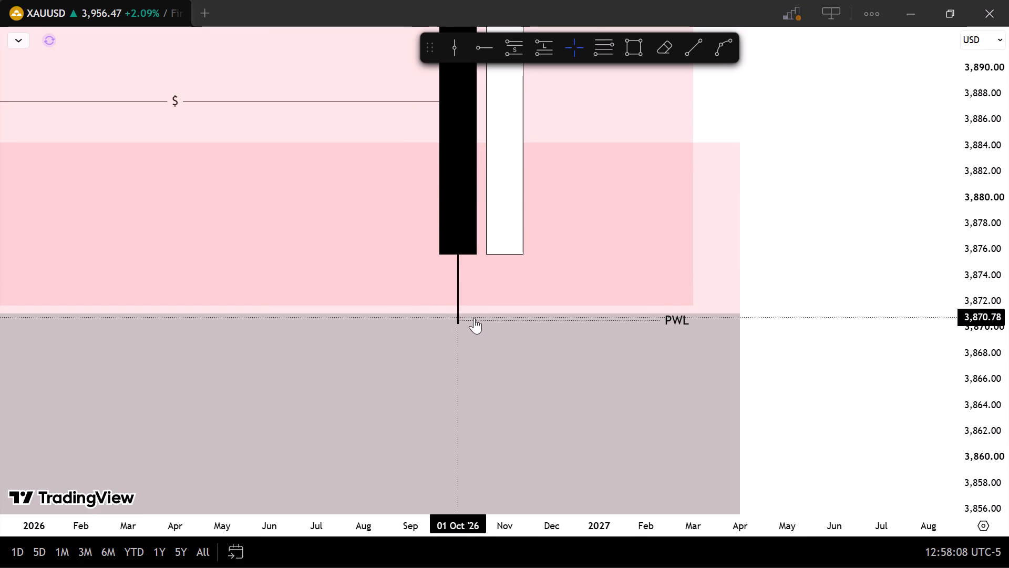
pyautogui.moveTo(456, 319); pyautogui.dragTo(442, 322)
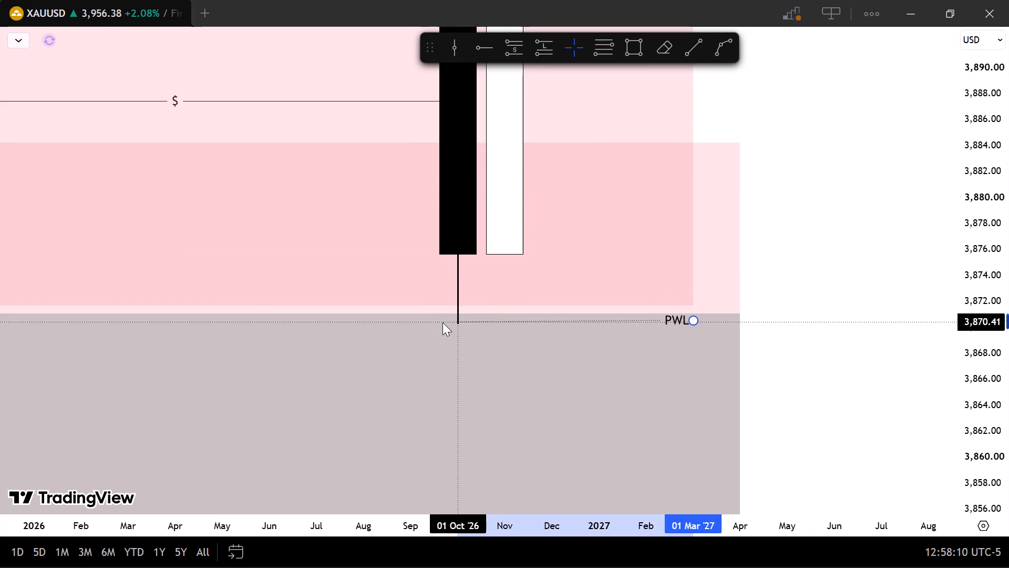
pyautogui.moveTo(442, 322); pyautogui.dragTo(442, 324)
pyautogui.moveTo(693, 319); pyautogui.dragTo(693, 319)
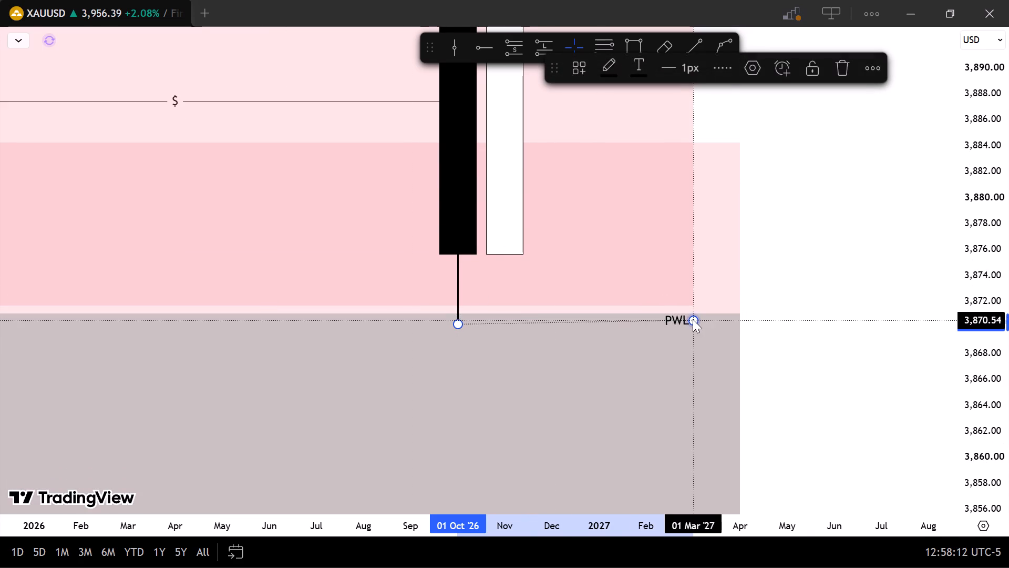
pyautogui.moveTo(693, 319); pyautogui.dragTo(701, 299)
pyautogui.click(788, 256)
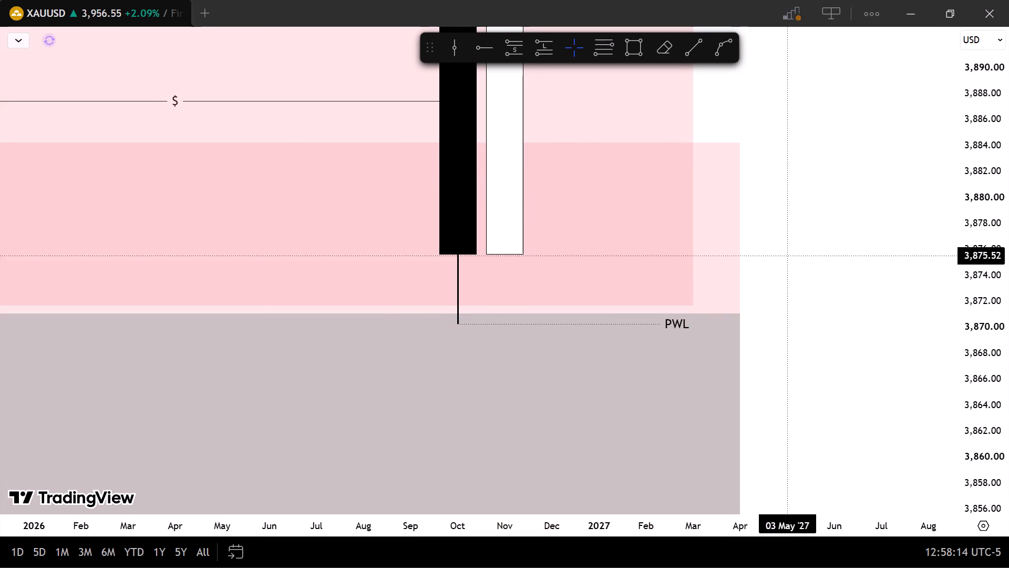
# Apply the saved "pml" drawing template to the "PWL" trend line at the October 2026 low.
pyautogui.scroll(-11, 1008, 360)
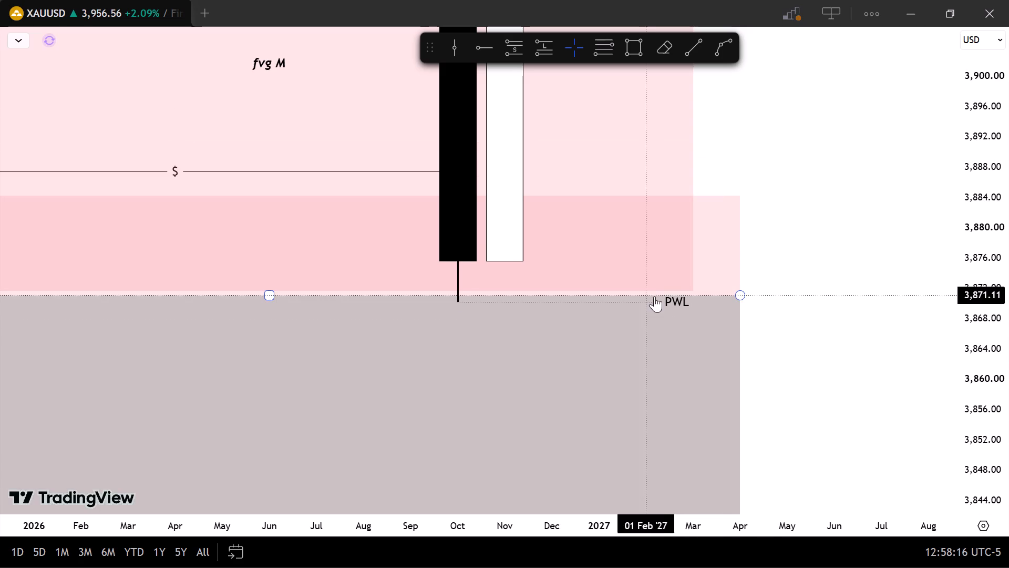
pyautogui.doubleClick(682, 307)
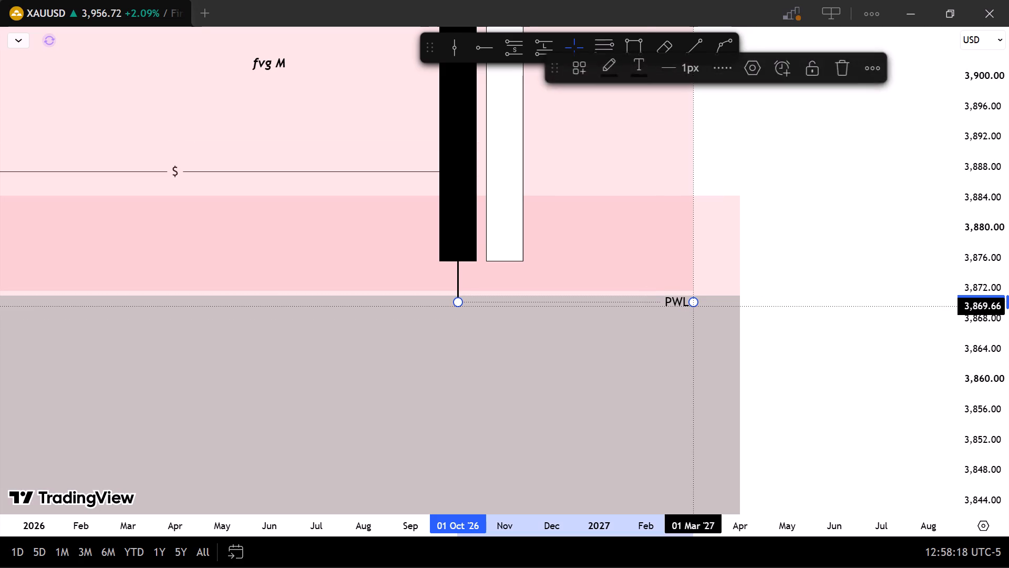
pyautogui.click(635, 151)
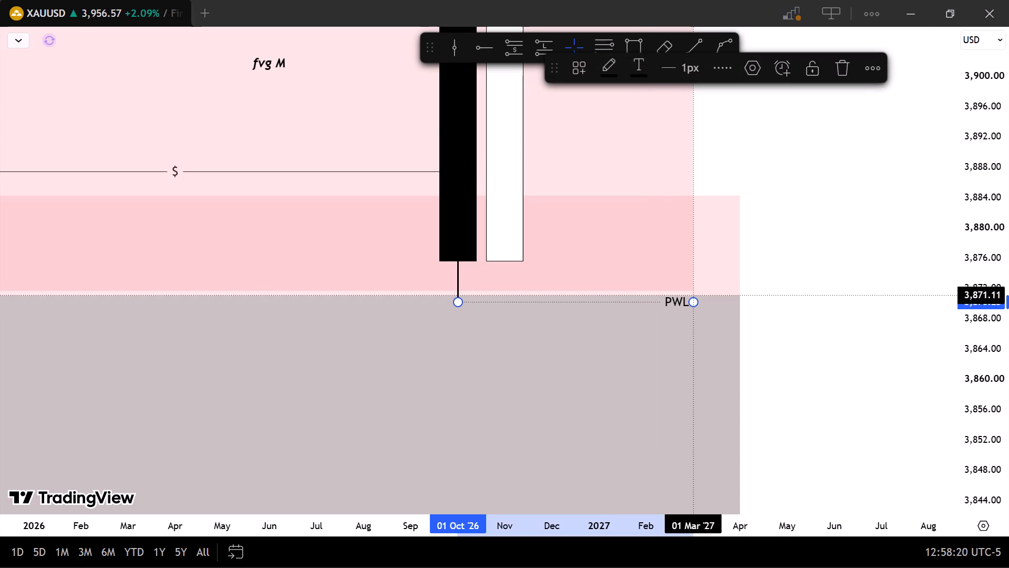
pyautogui.click(580, 63)
pyautogui.scroll(-7, 658, 344)
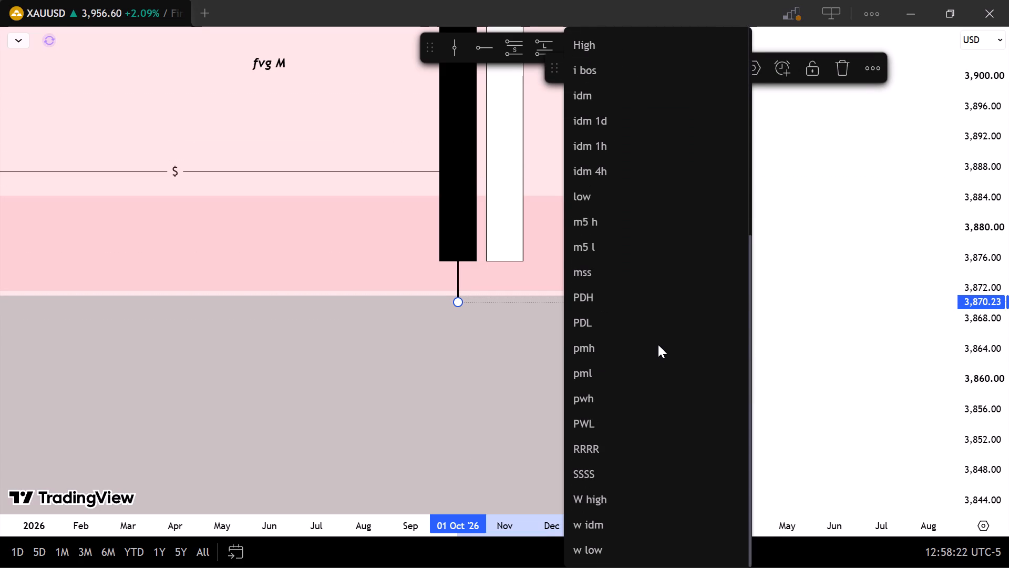
pyautogui.click(615, 378)
pyautogui.click(825, 265)
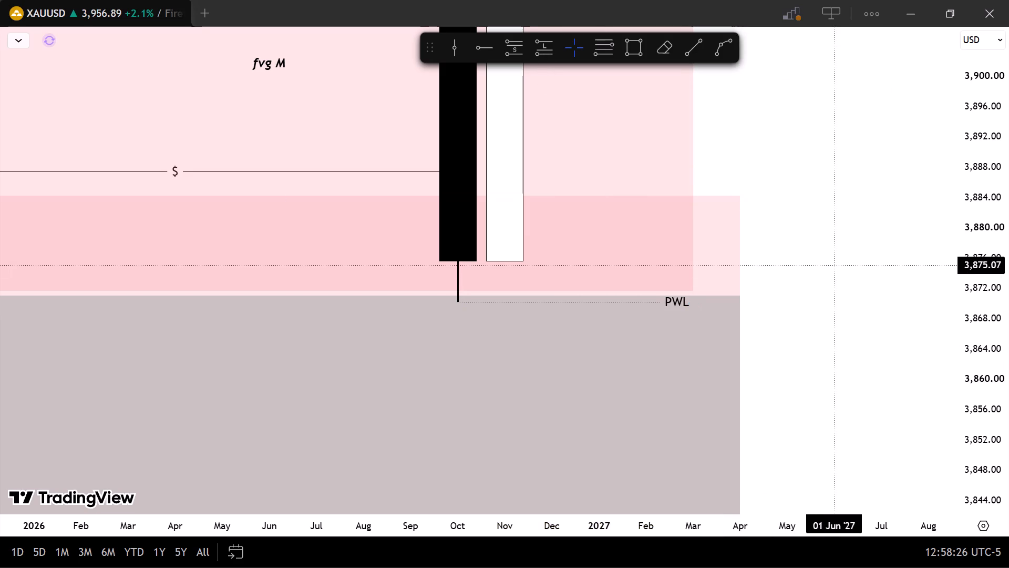
# Set the horizontal text alignment of the "PML" trend line to Right.
pyautogui.moveTo(850, 217); pyautogui.dragTo(825, 309)
pyautogui.scroll(-8, 1008, 375)
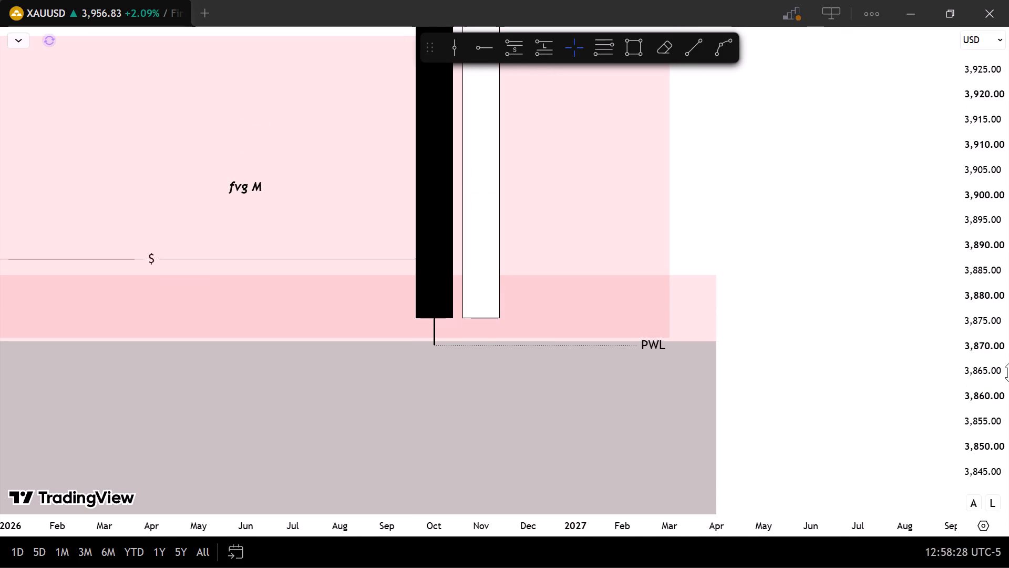
pyautogui.moveTo(868, 255); pyautogui.dragTo(867, 320)
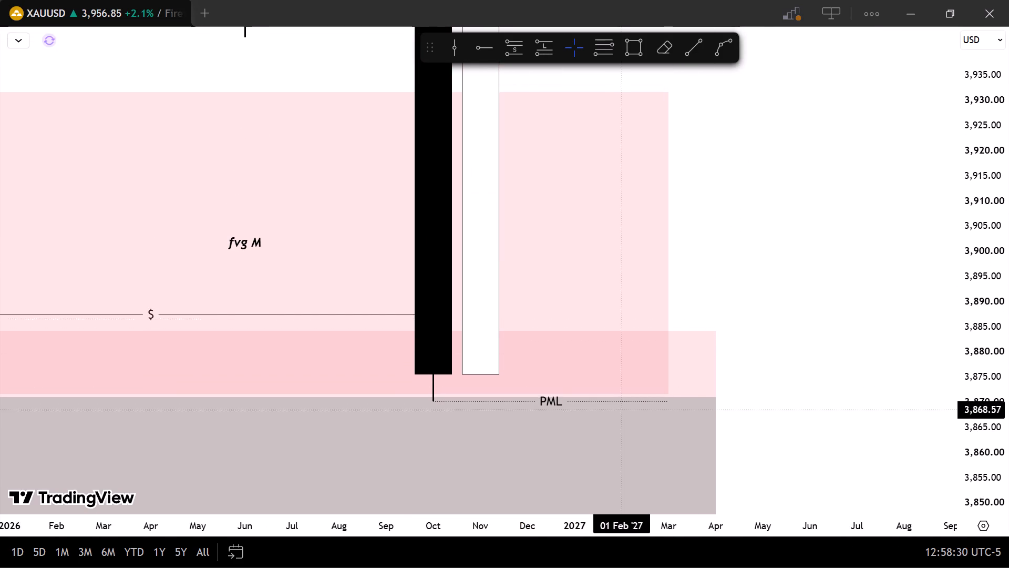
pyautogui.doubleClick(544, 399)
pyautogui.click(567, 380)
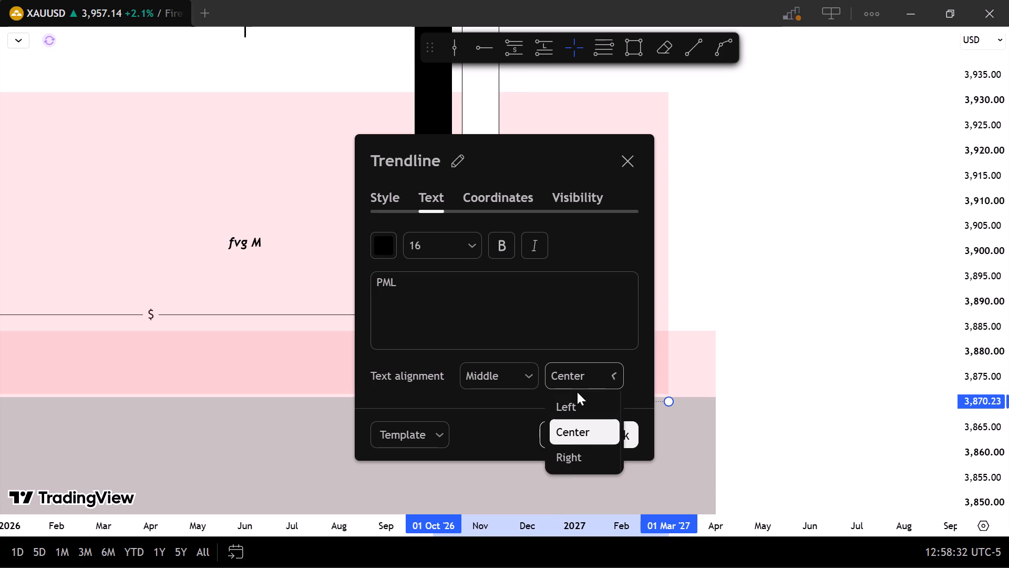
pyautogui.click(592, 458)
pyautogui.click(635, 450)
pyautogui.click(626, 442)
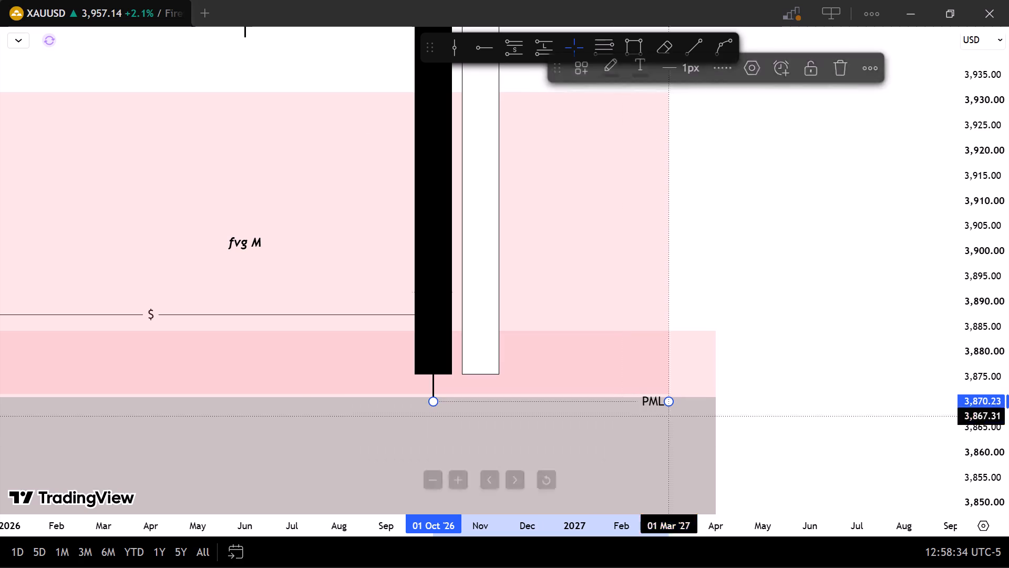
pyautogui.click(858, 200)
# Draw a horizontal trend line at 4,227.39 from the high of the October 2026 candle to 1 January 2027.
pyautogui.moveTo(842, 194); pyautogui.dragTo(920, 275)
pyautogui.scroll(-19, 1008, 312)
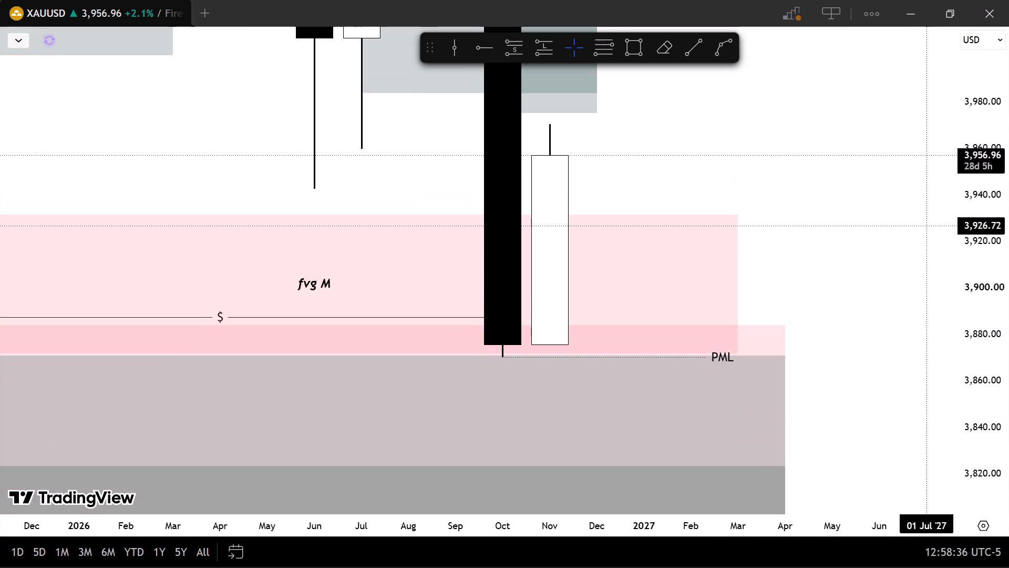
pyautogui.moveTo(890, 179); pyautogui.dragTo(813, 384)
pyautogui.scroll(-12, 1008, 401)
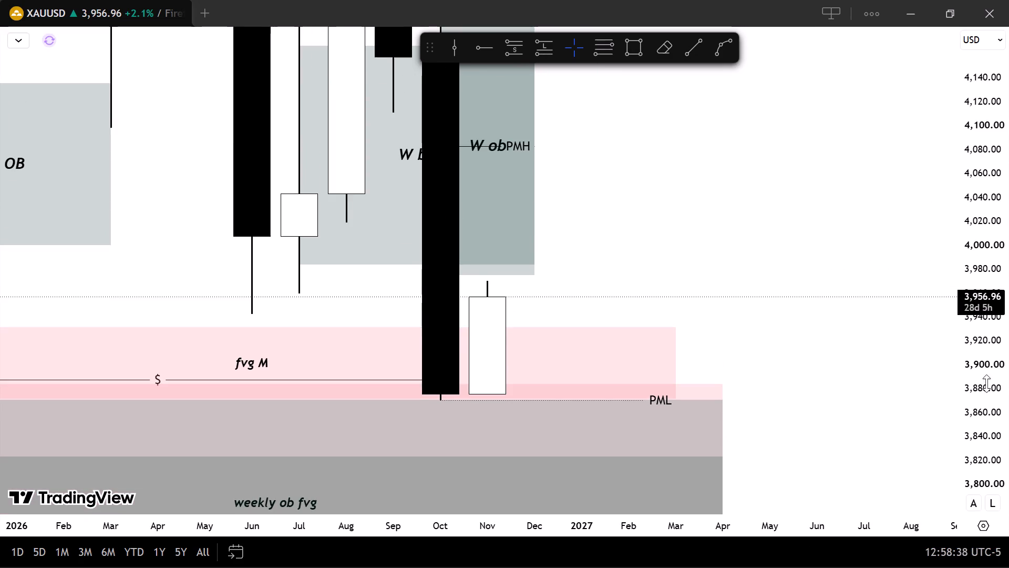
pyautogui.scroll(-2, 986, 383)
pyautogui.moveTo(832, 222); pyautogui.dragTo(860, 450)
pyautogui.scroll(9, 1008, 411)
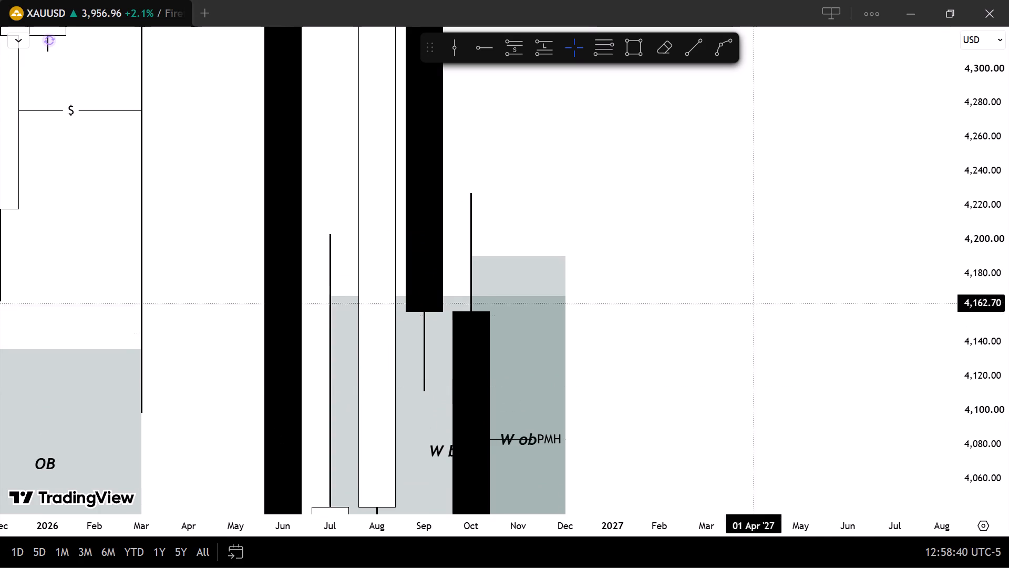
pyautogui.click(691, 44)
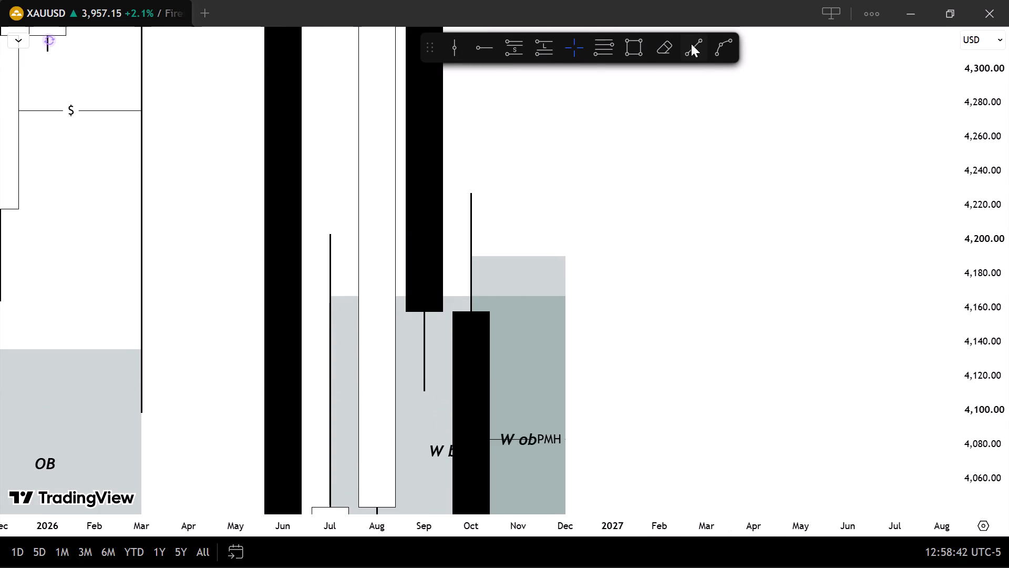
pyautogui.click(455, 192)
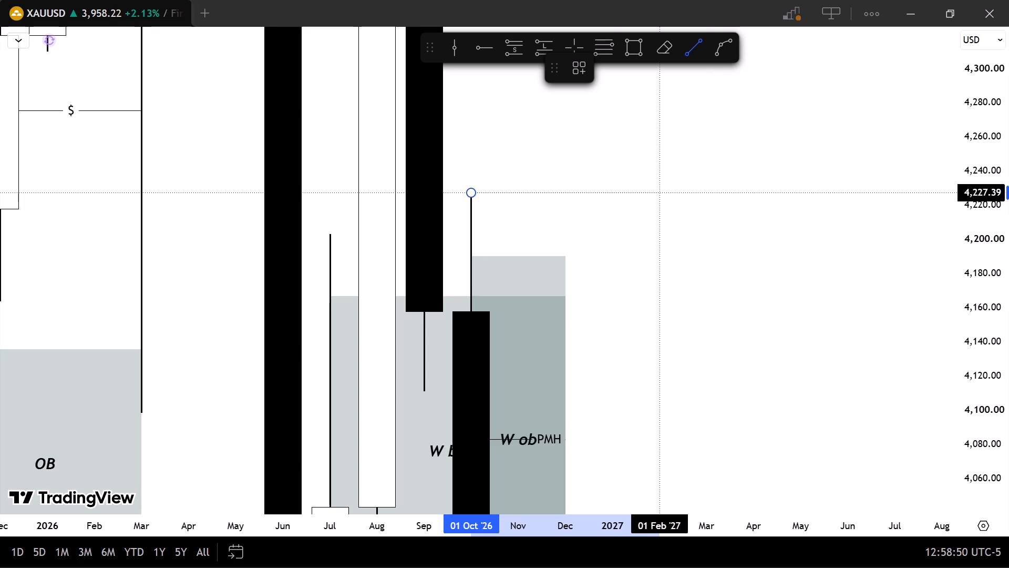
pyautogui.keyDown('shift'); pyautogui.click(626, 221); pyautogui.keyUp('shift')
# Shorten the "PML" line and the trend line at the October 2026 high so both end at 1 December 2026, keeping them horizontal.
pyautogui.moveTo(696, 362); pyautogui.dragTo(719, 221)
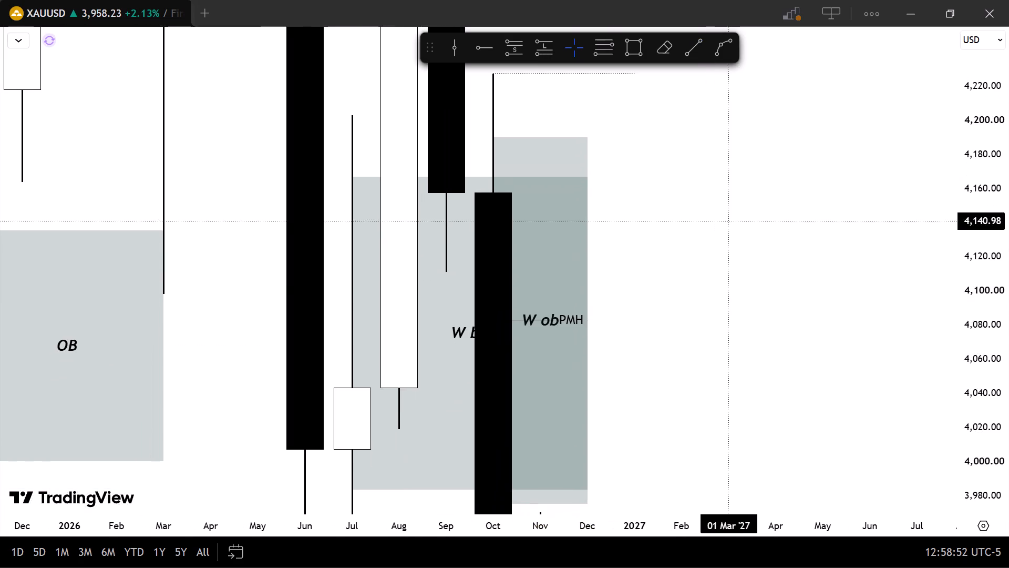
pyautogui.scroll(-20, 1008, 335)
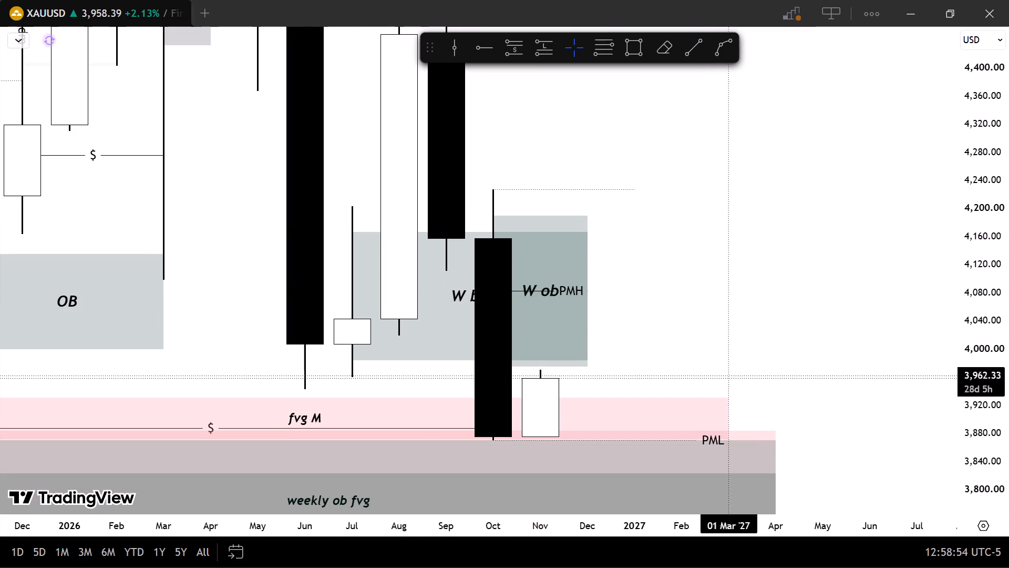
pyautogui.moveTo(729, 444); pyautogui.dragTo(610, 444)
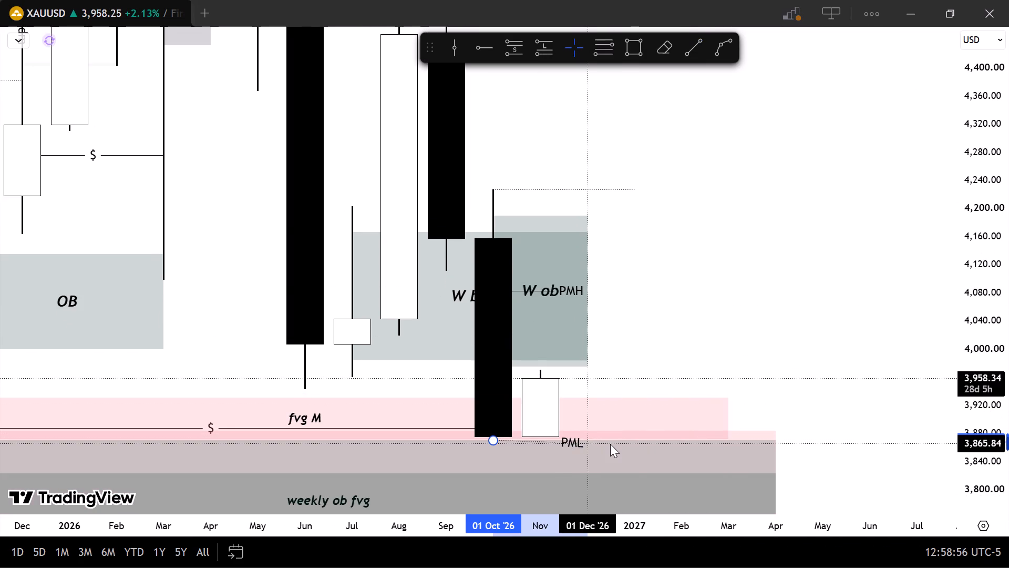
pyautogui.moveTo(610, 444); pyautogui.dragTo(594, 439)
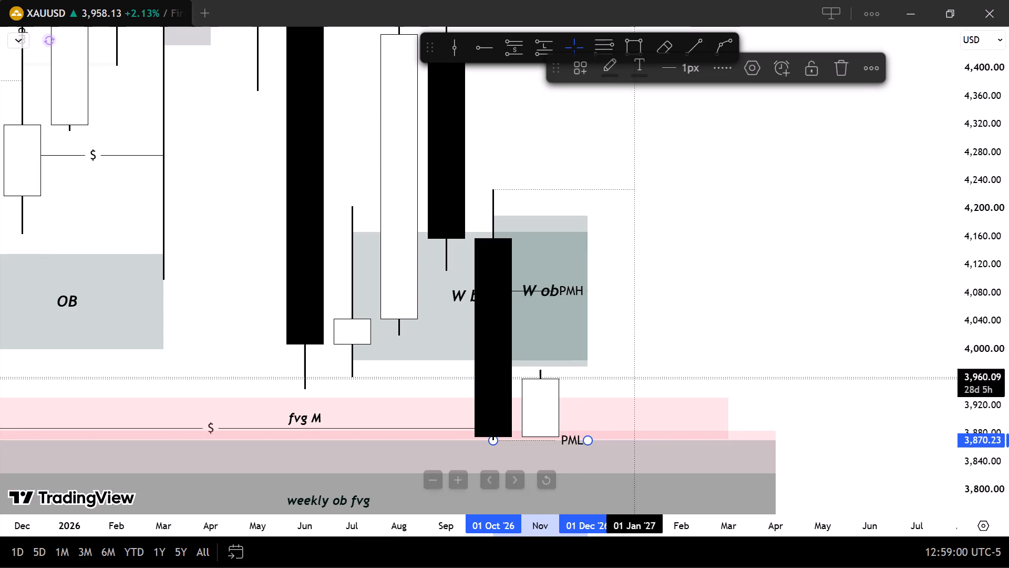
pyautogui.moveTo(633, 191); pyautogui.dragTo(593, 189)
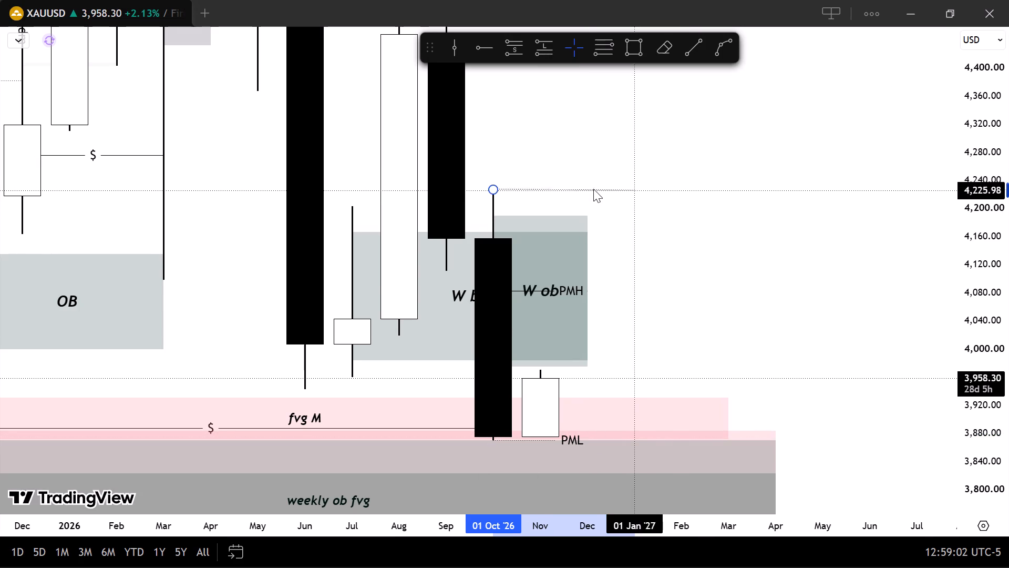
pyautogui.moveTo(593, 189); pyautogui.dragTo(584, 190)
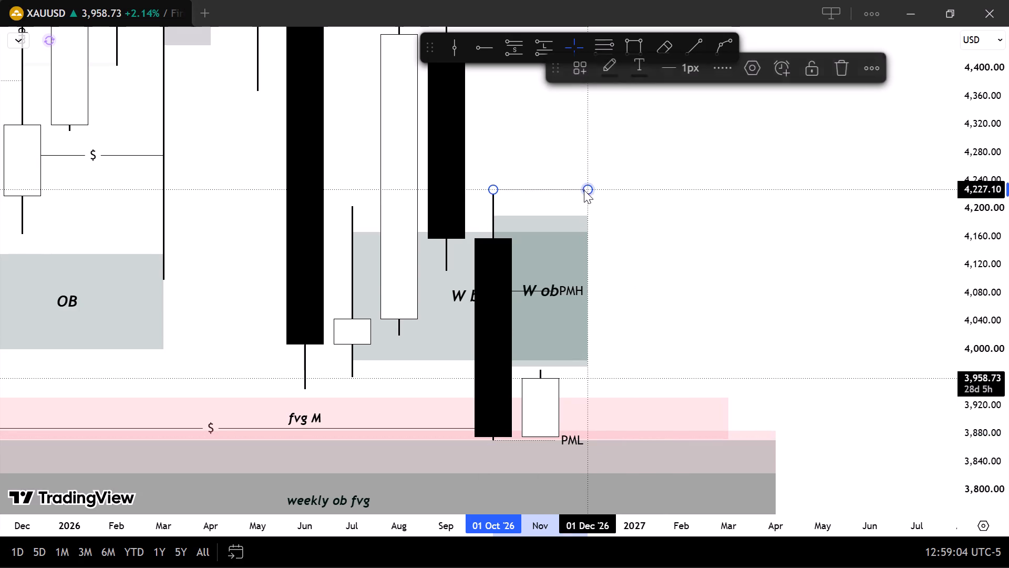
# Apply the saved "pmh" drawing template to the trend line at the October 2026 high.
pyautogui.click(586, 70)
pyautogui.scroll(-5, 686, 396)
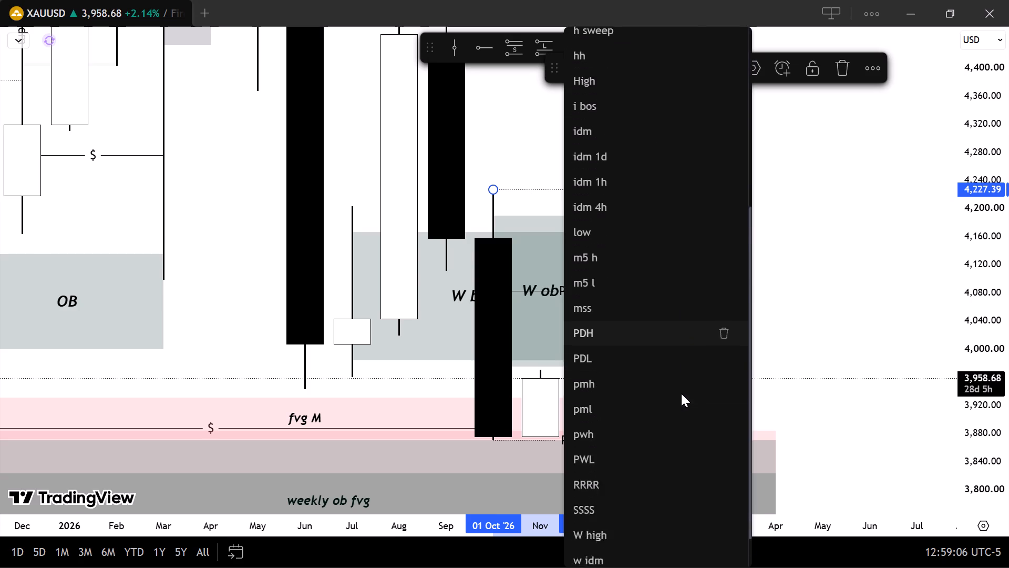
pyautogui.click(622, 346)
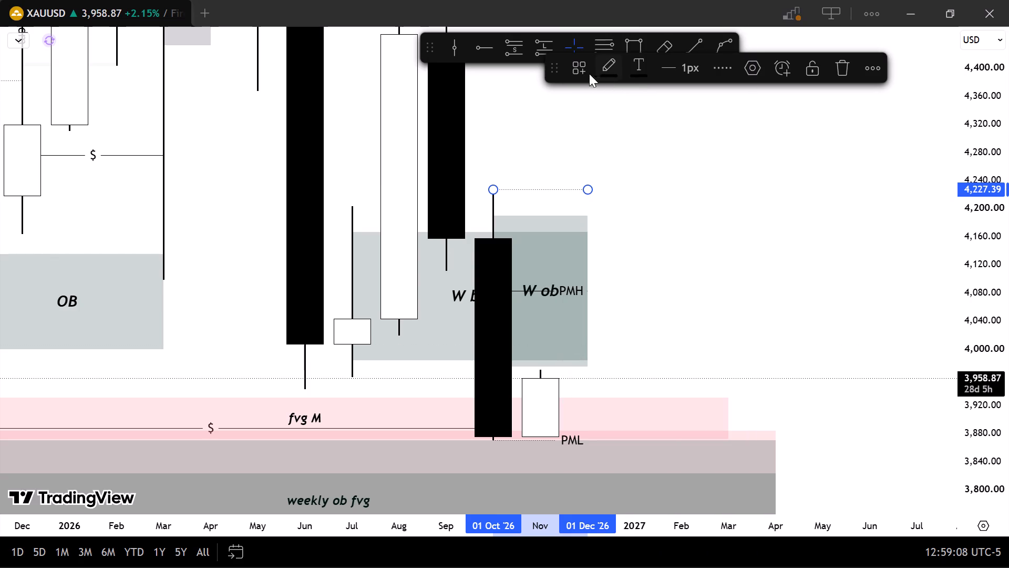
pyautogui.click(575, 73)
pyautogui.click(854, 205)
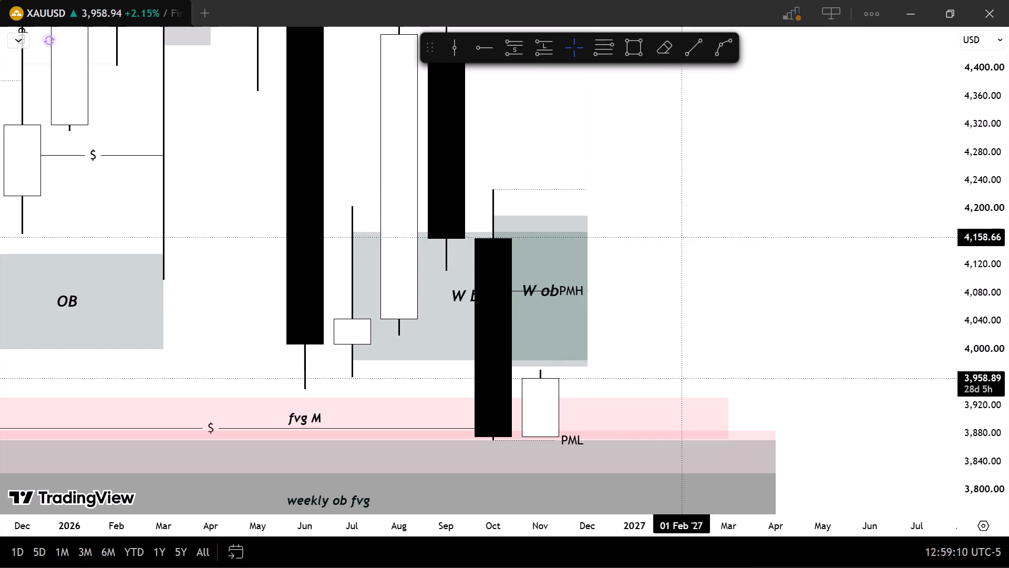
# Set the horizontal text alignment of the "PMH" trend line at the October 2026 high to Right.
pyautogui.click(585, 187)
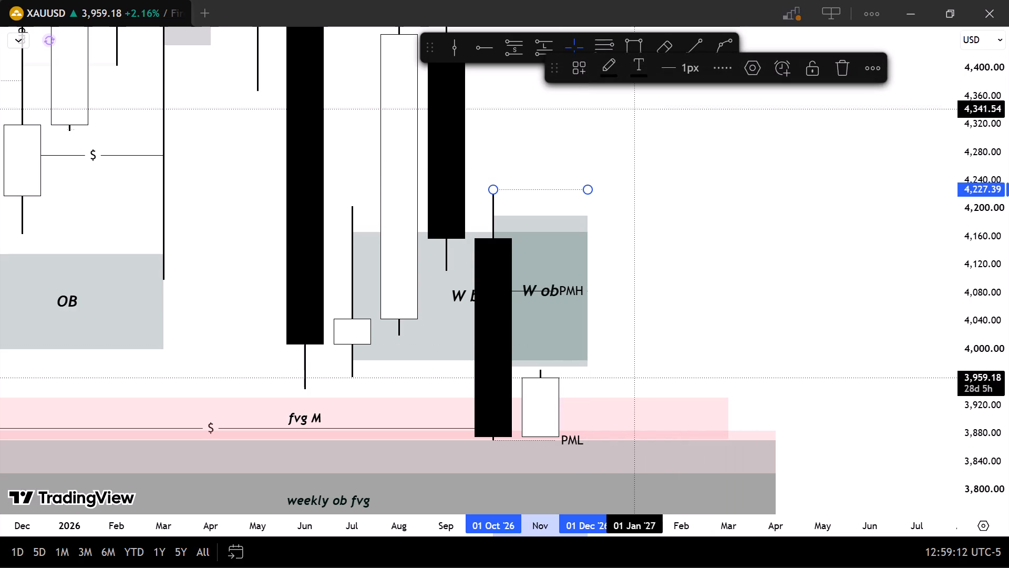
pyautogui.click(747, 70)
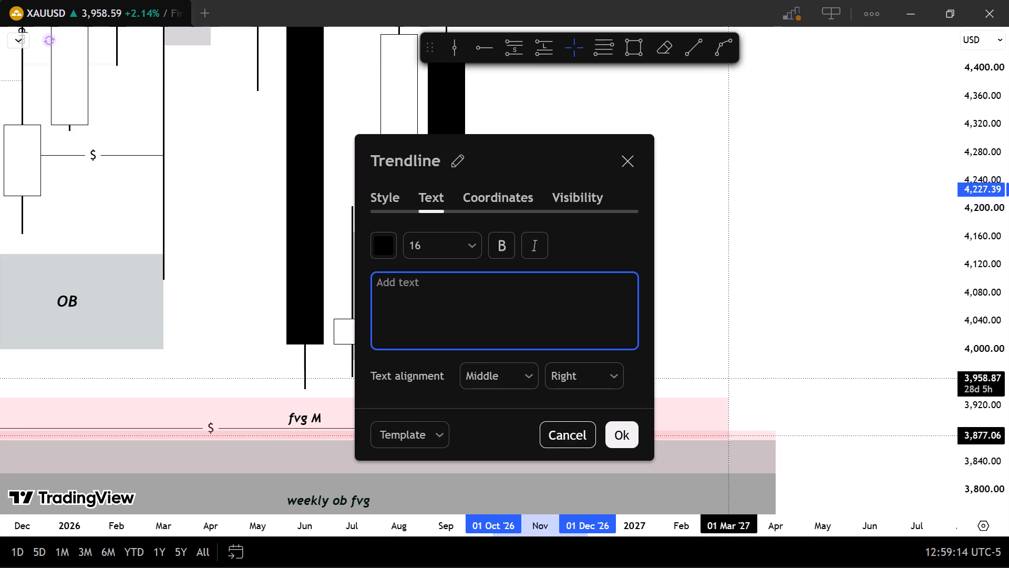
pyautogui.click(601, 379)
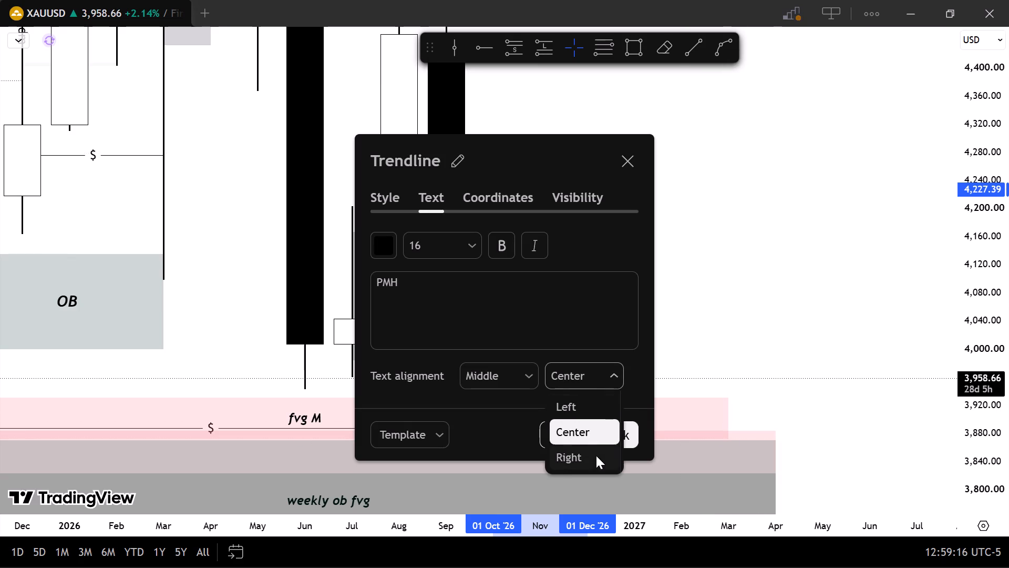
pyautogui.click(596, 455)
pyautogui.click(612, 437)
pyautogui.click(858, 244)
# Switch the chart to the 1-week interval.
pyautogui.scroll(2, 804, 250)
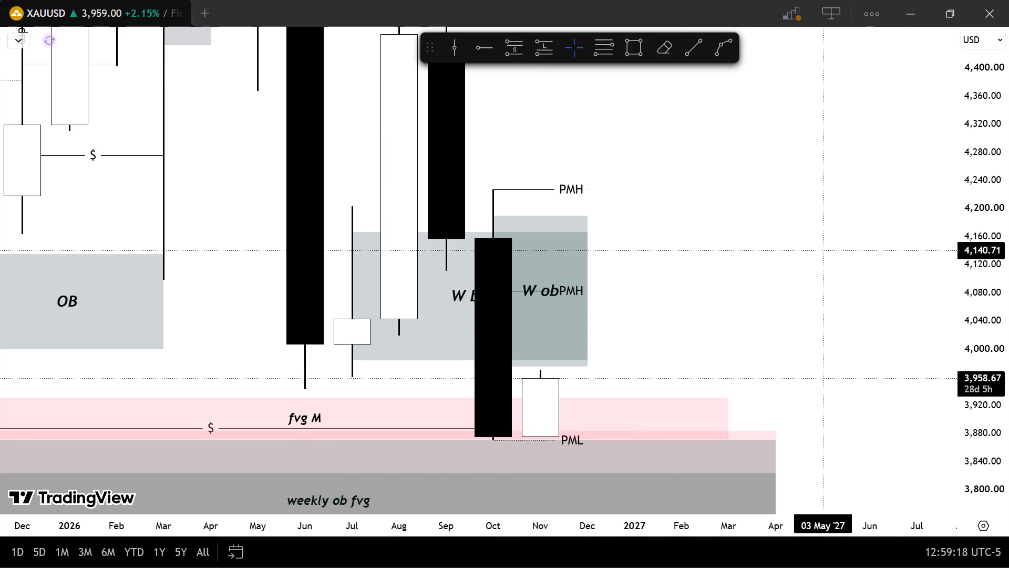
pyautogui.scroll(4, 804, 250)
pyautogui.moveTo(688, 228); pyautogui.dragTo(983, 234)
pyautogui.scroll(7, 1008, 346)
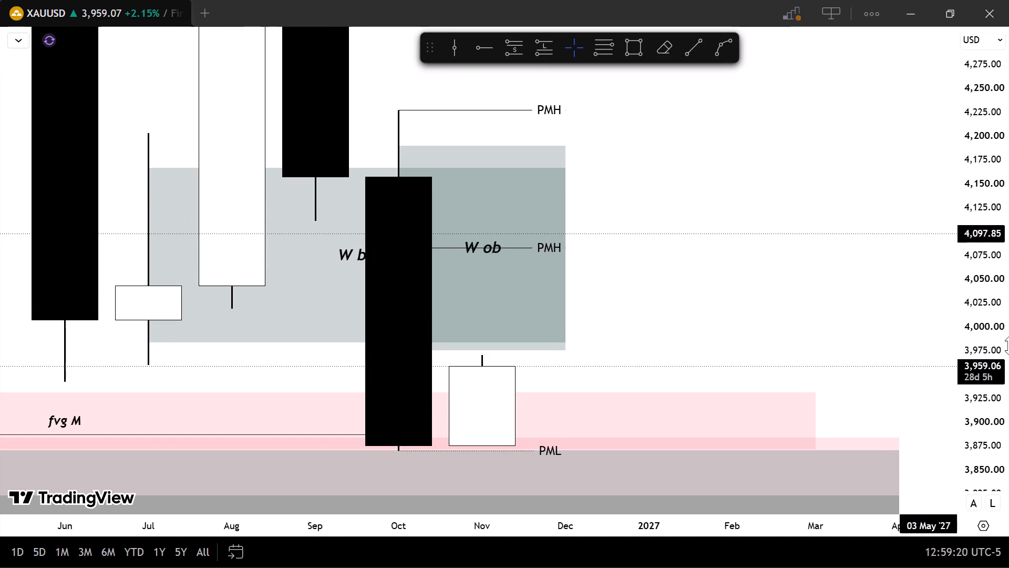
pyautogui.write('1w')
pyautogui.press('Return')
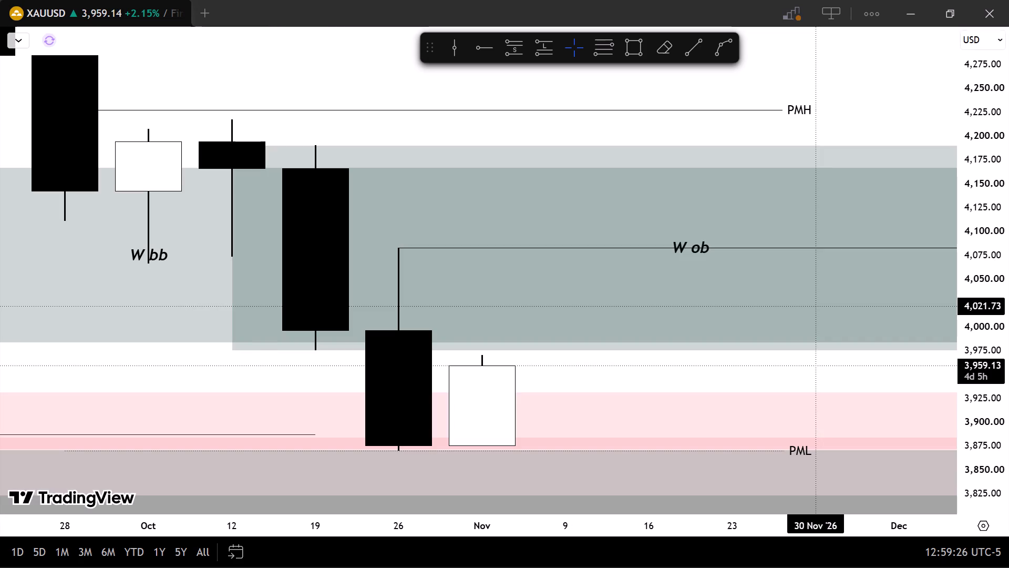
# Apply the saved "pwh" drawing template to the trend line at 4,083.05 from the 26 October 2026 candle's high.
pyautogui.scroll(-10, 725, 263)
pyautogui.scroll(-8, 859, 283)
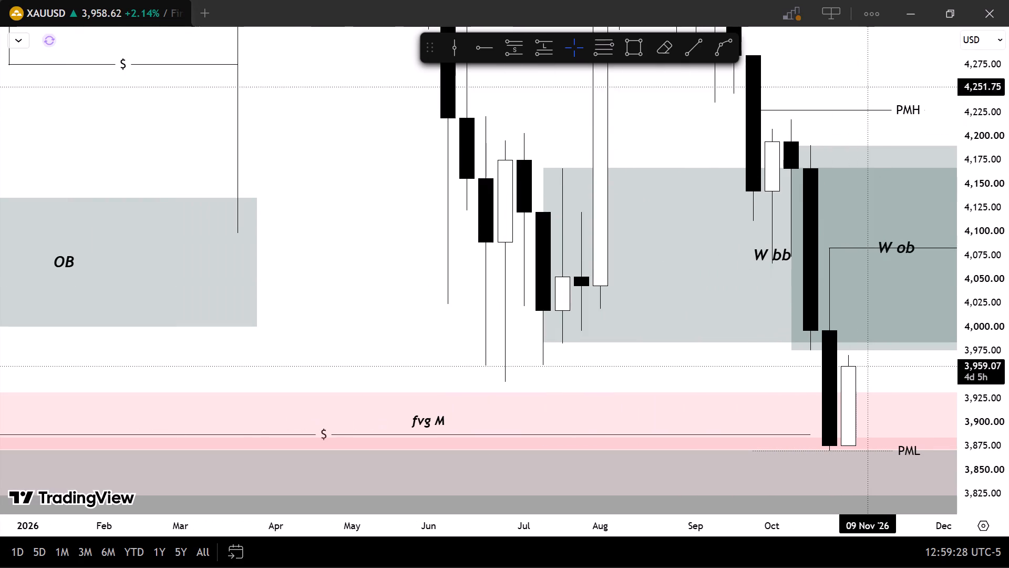
pyautogui.moveTo(869, 65); pyautogui.dragTo(641, 41)
pyautogui.scroll(6, 1008, 363)
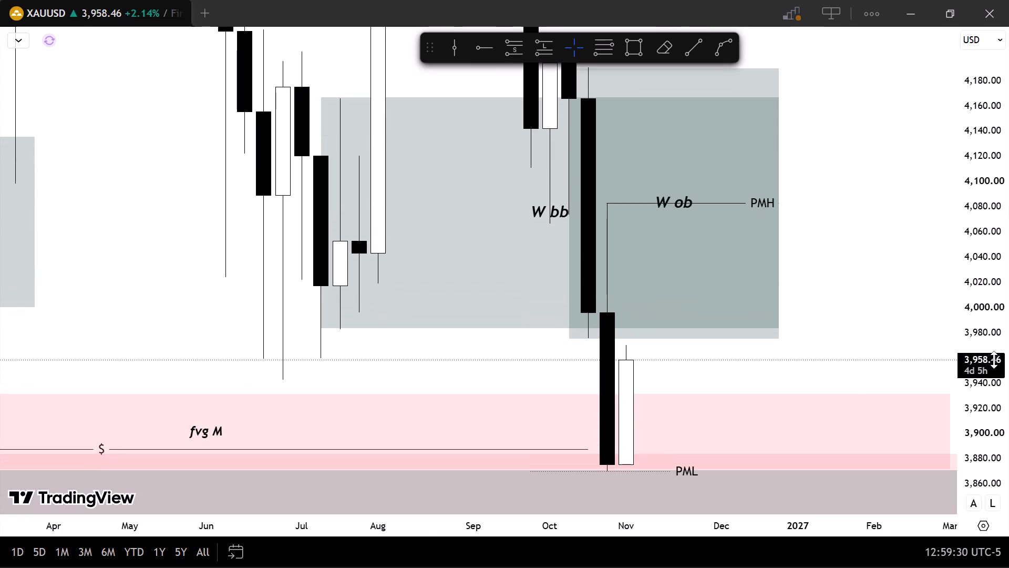
pyautogui.scroll(5, 798, 282)
pyautogui.click(653, 203)
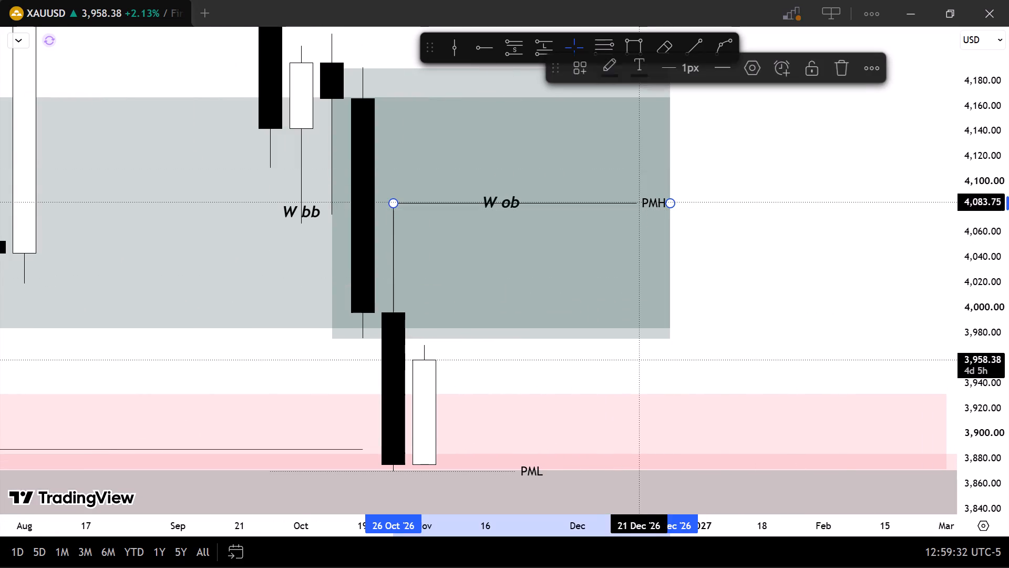
pyautogui.click(584, 60)
pyautogui.scroll(-5, 665, 401)
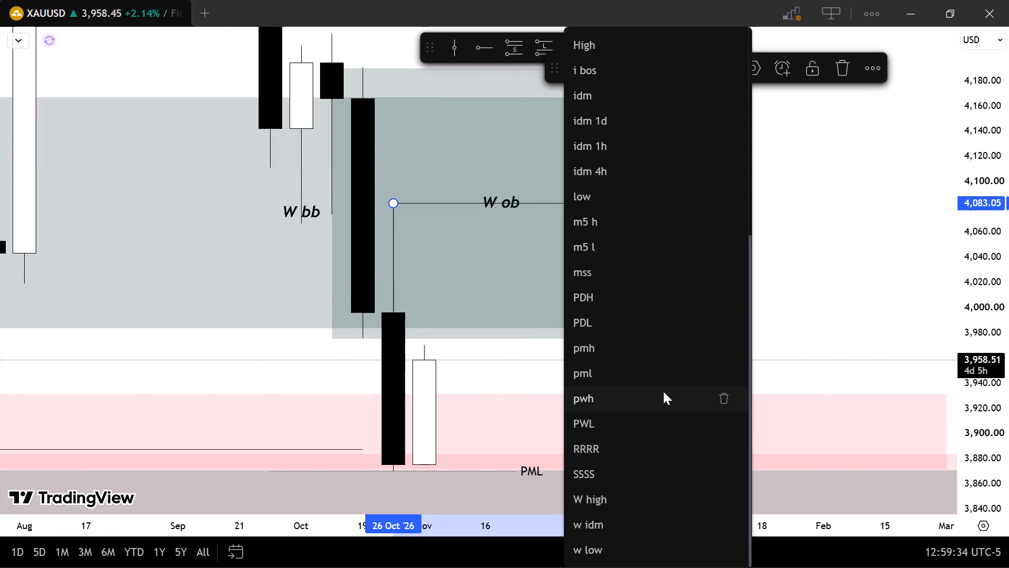
pyautogui.click(602, 402)
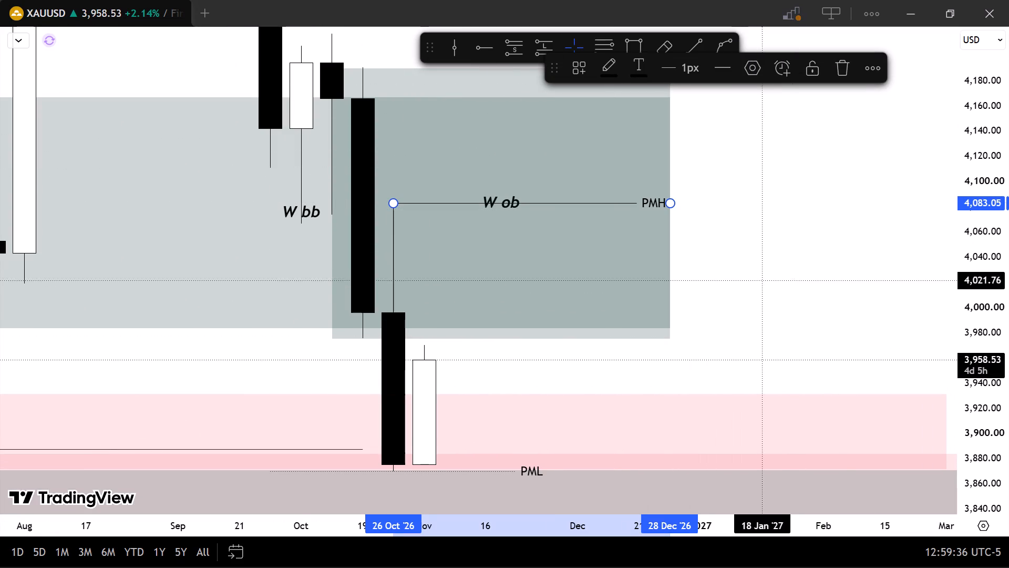
# Set the horizontal text alignment of the "PWH" trend line to Right.
pyautogui.click(748, 72)
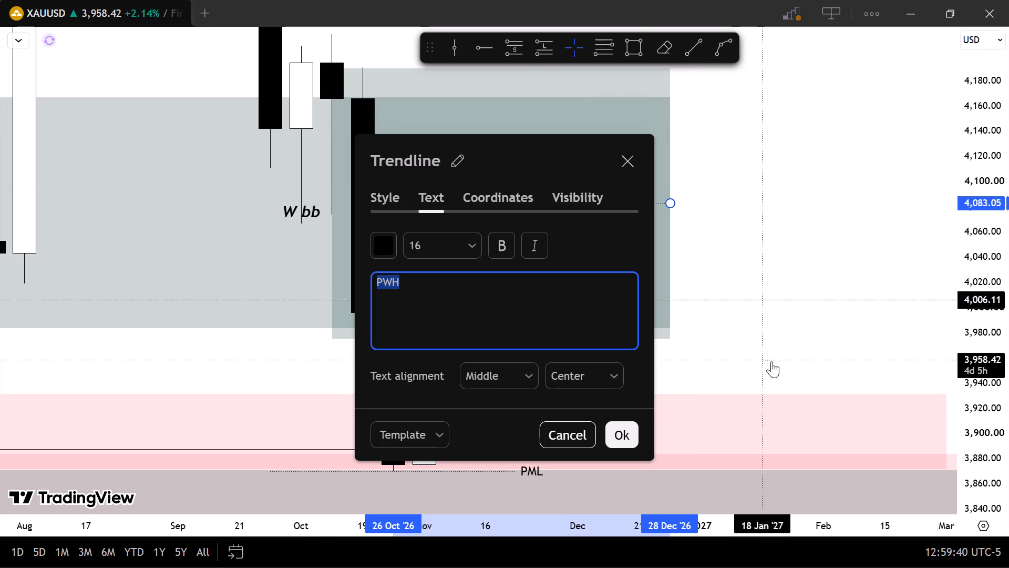
pyautogui.click(587, 383)
pyautogui.click(580, 451)
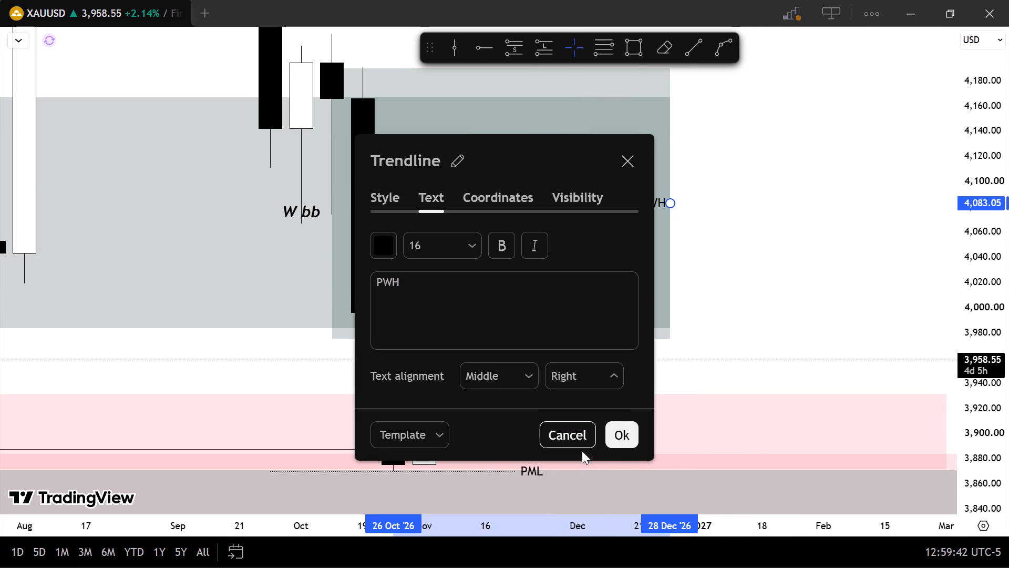
pyautogui.click(620, 435)
pyautogui.click(762, 289)
# Examine the recent weekly candles against the W ob, W bb and fvg M zones and the PWH, PMH and PML levels.
pyautogui.scroll(-8, 1008, 295)
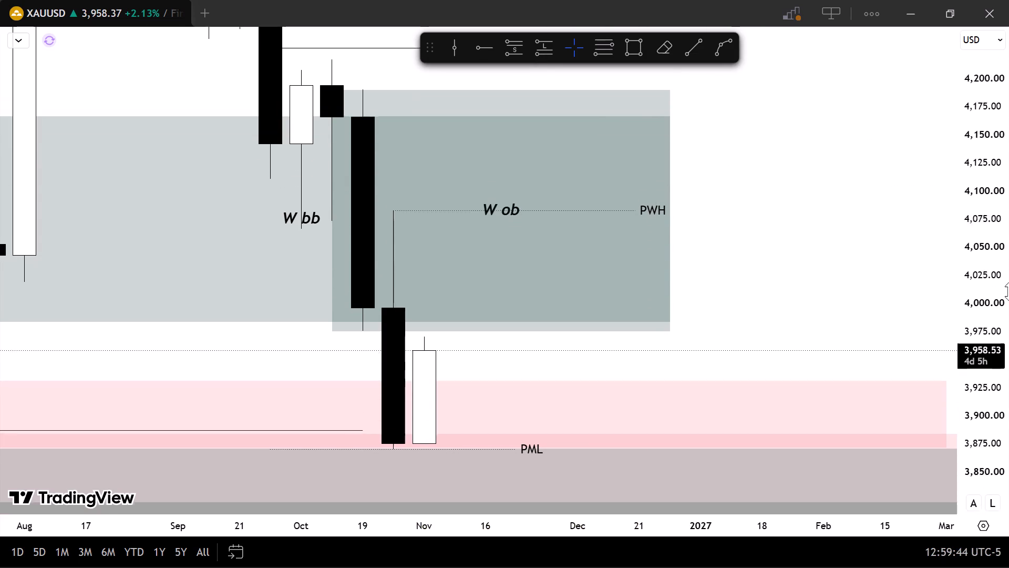
pyautogui.scroll(-2, 1008, 291)
pyautogui.moveTo(883, 244); pyautogui.dragTo(907, 119)
pyautogui.scroll(19, 1008, 304)
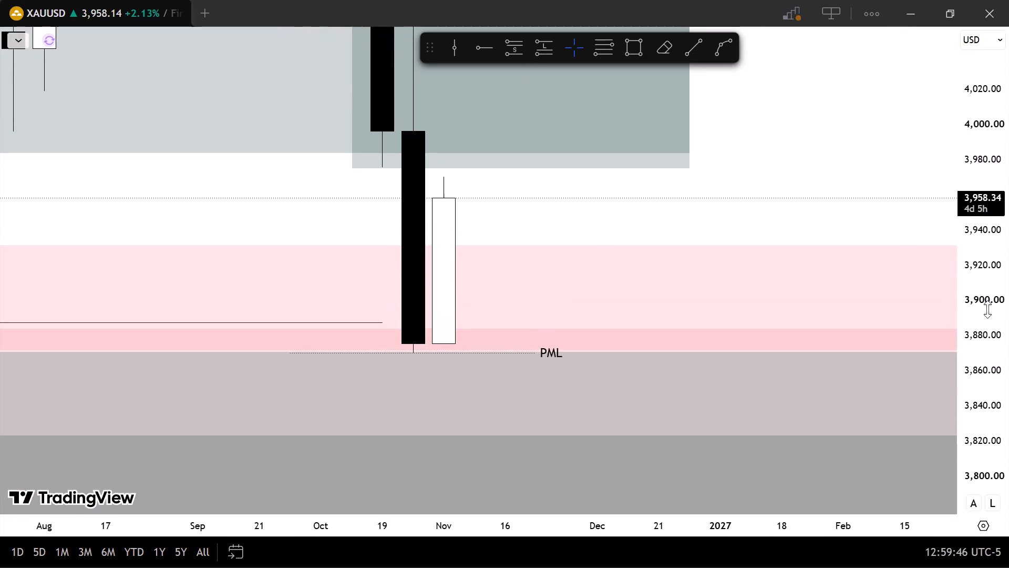
pyautogui.scroll(-3, 942, 285)
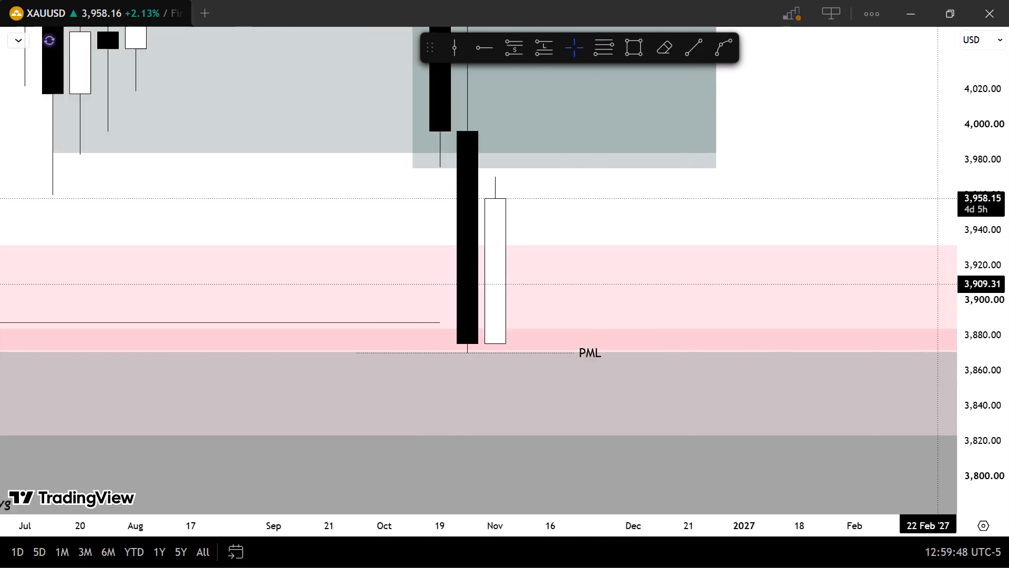
pyautogui.moveTo(914, 115); pyautogui.dragTo(807, 312)
pyautogui.scroll(-4, 1008, 430)
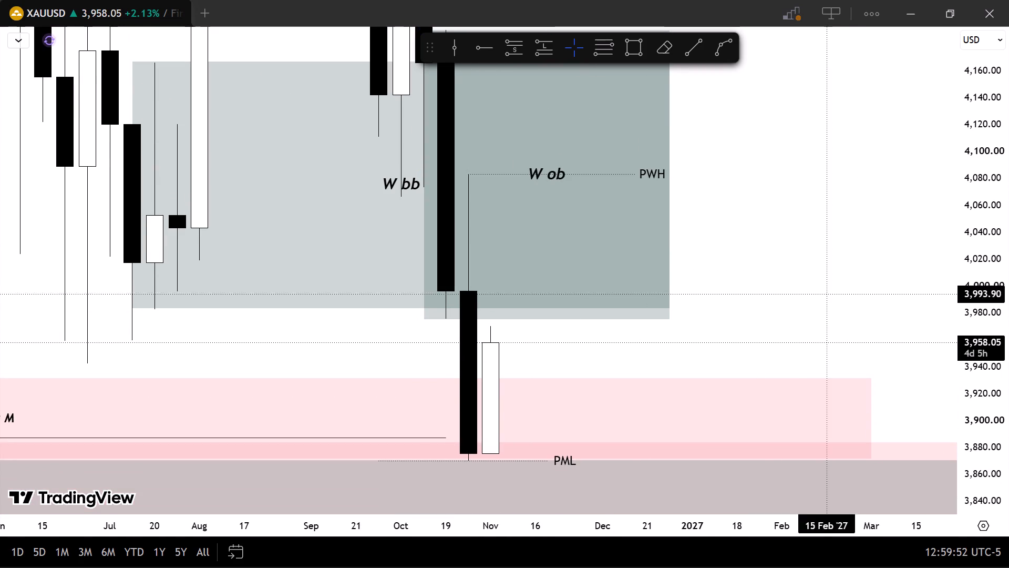
pyautogui.scroll(-5, 966, 306)
pyautogui.moveTo(766, 191); pyautogui.dragTo(812, 280)
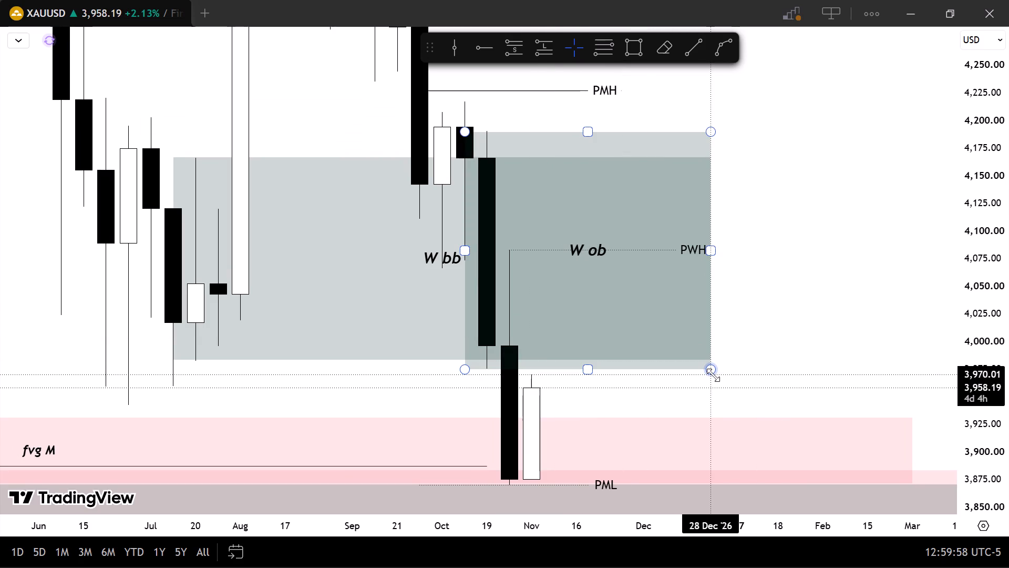
pyautogui.scroll(-3, 890, 371)
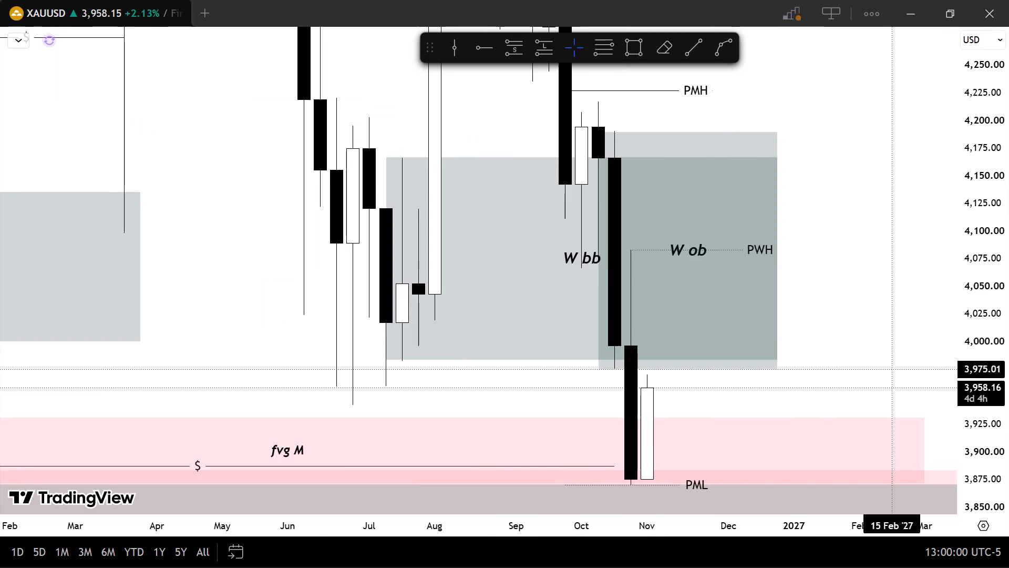
pyautogui.scroll(-9, 886, 361)
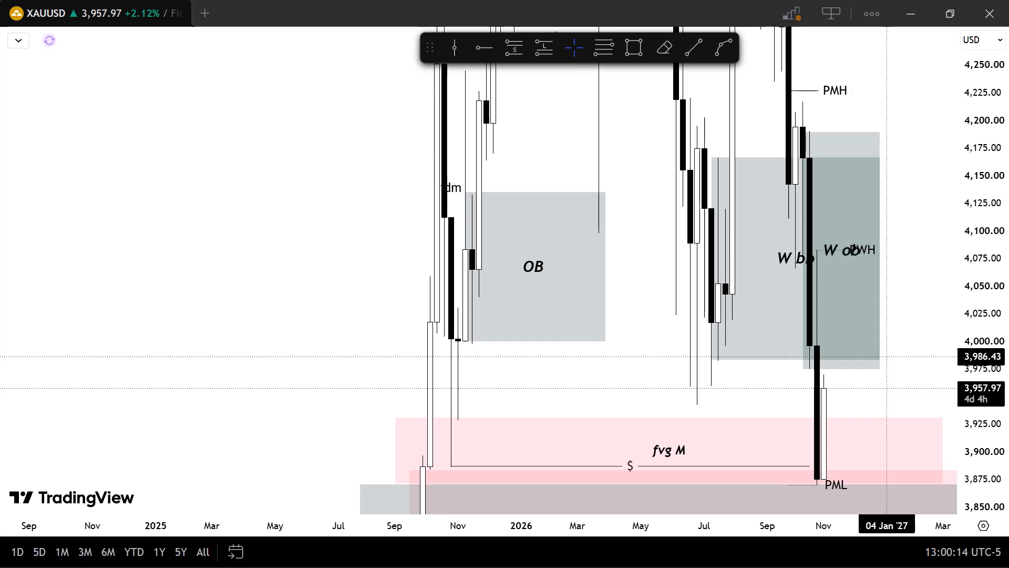
pyautogui.scroll(8, 863, 345)
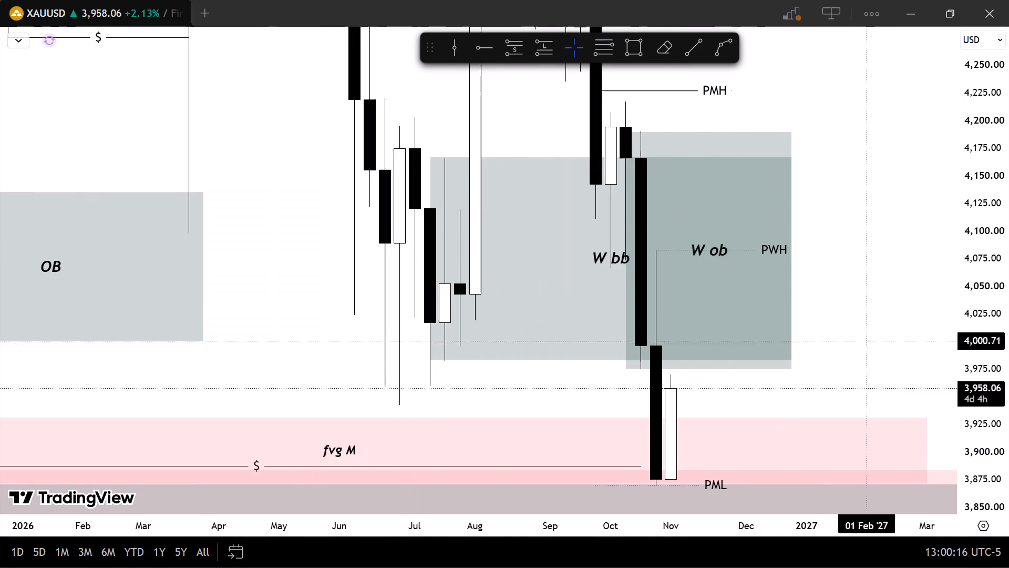
pyautogui.click(949, 296)
pyautogui.moveTo(936, 295); pyautogui.dragTo(827, 257)
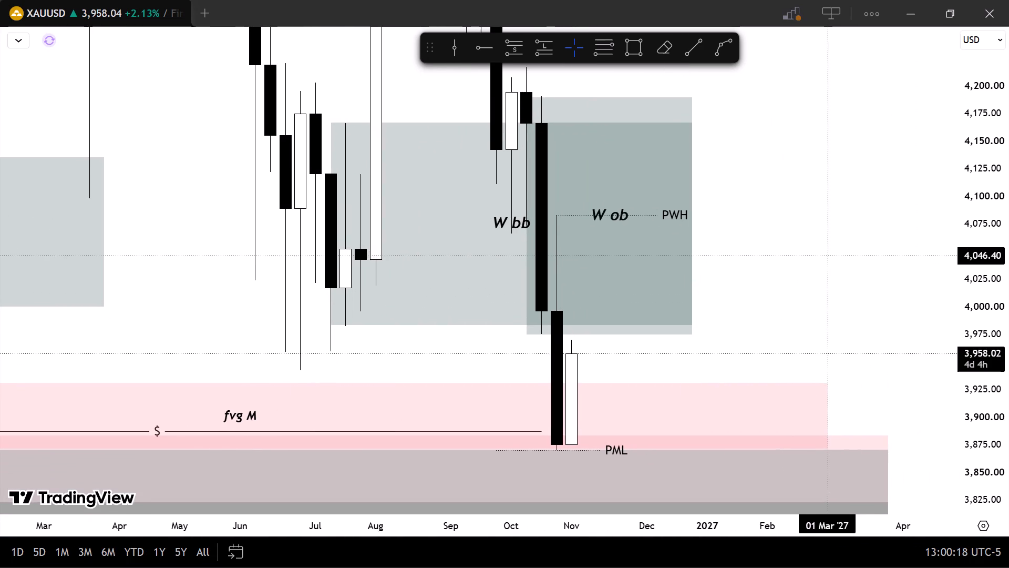
# Switch the chart to the 1-day interval.
pyautogui.press('1')
pyautogui.press('d')
pyautogui.press('Return')
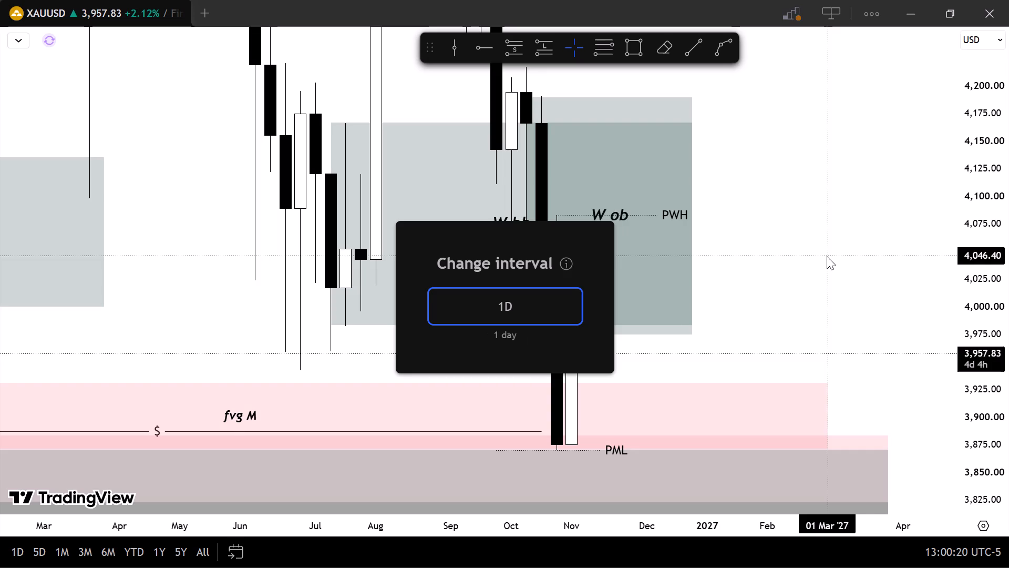
# Examine the daily candles of October and early November 2026 around the W ob zone and the PML level.
pyautogui.scroll(5, 1008, 320)
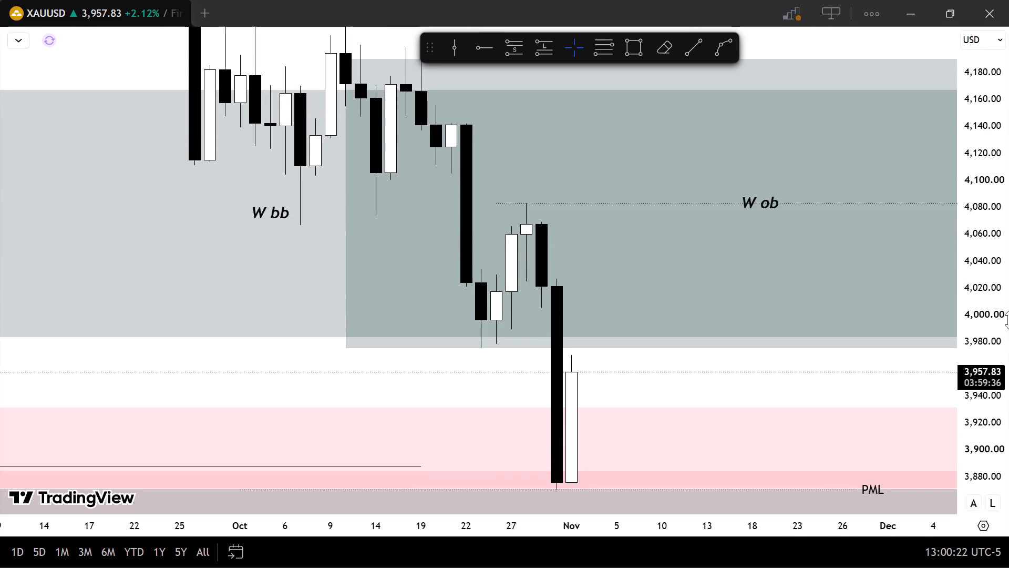
pyautogui.scroll(2, 1008, 320)
pyautogui.scroll(-1, 814, 340)
pyautogui.moveTo(787, 379); pyautogui.dragTo(764, 315)
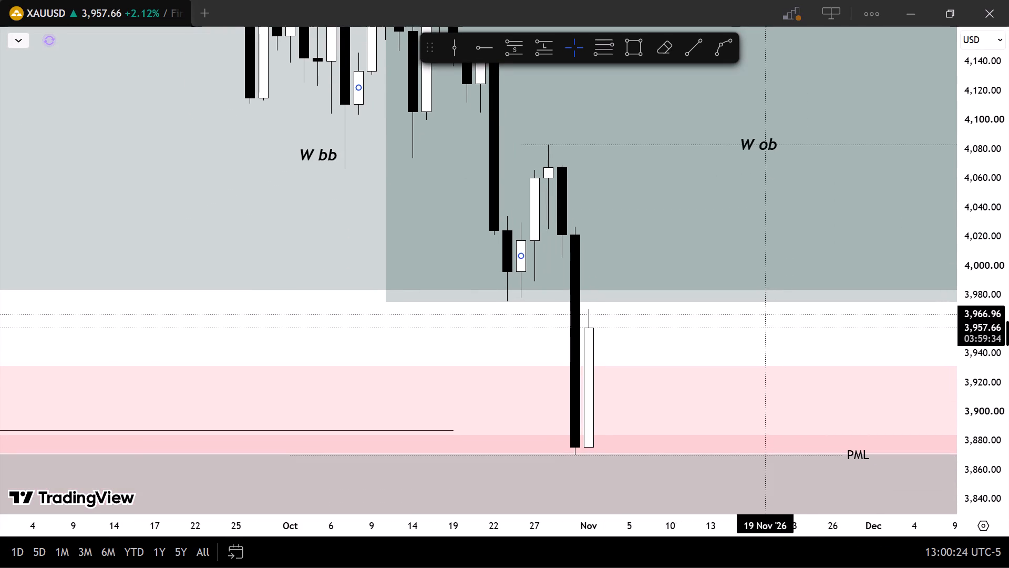
pyautogui.moveTo(764, 315); pyautogui.dragTo(720, 301)
pyautogui.click(738, 350)
pyautogui.moveTo(696, 296); pyautogui.dragTo(703, 304)
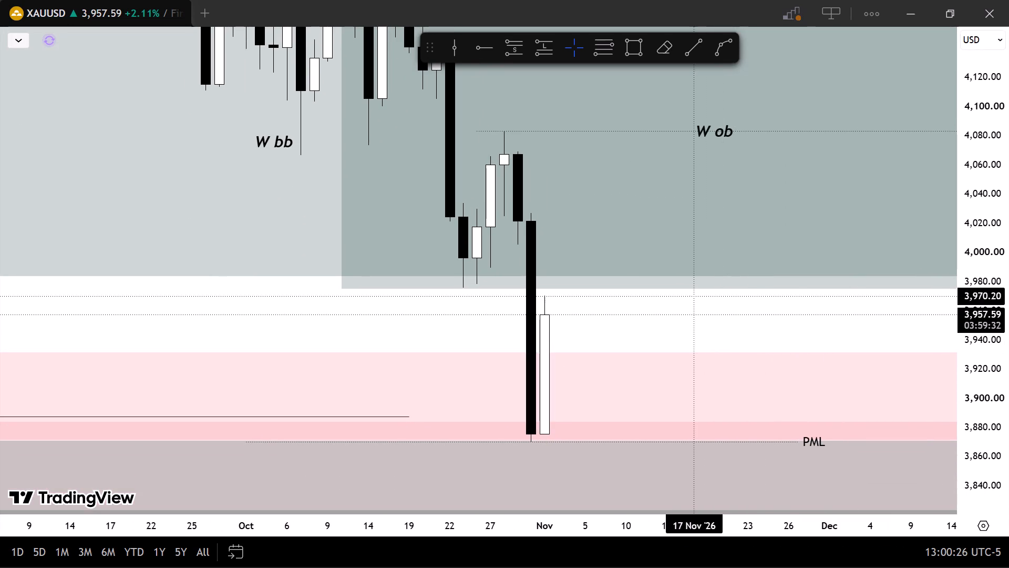
pyautogui.moveTo(703, 304); pyautogui.dragTo(788, 333)
pyautogui.scroll(4, 779, 332)
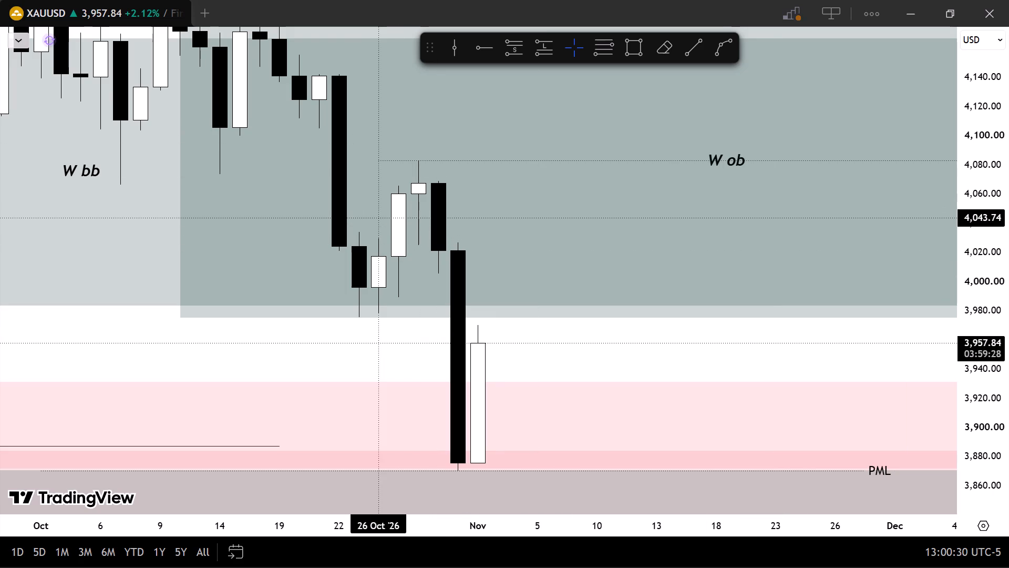
pyautogui.scroll(-1, 376, 218)
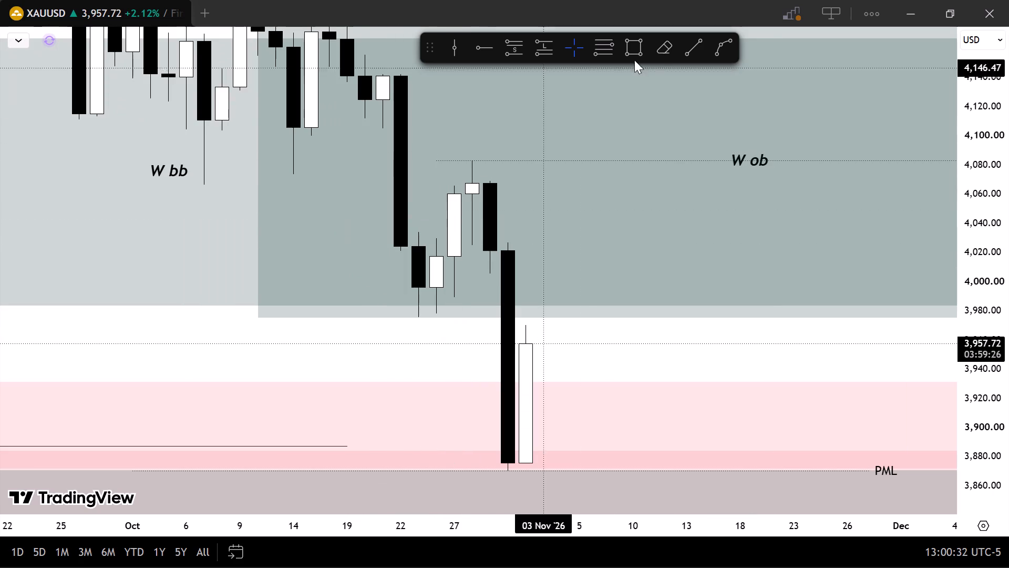
# Draw a rectangle over the daily gap from 20 October 2026 at 4,105.38 to 2 November 2026 at 4,034.55.
pyautogui.click(626, 53)
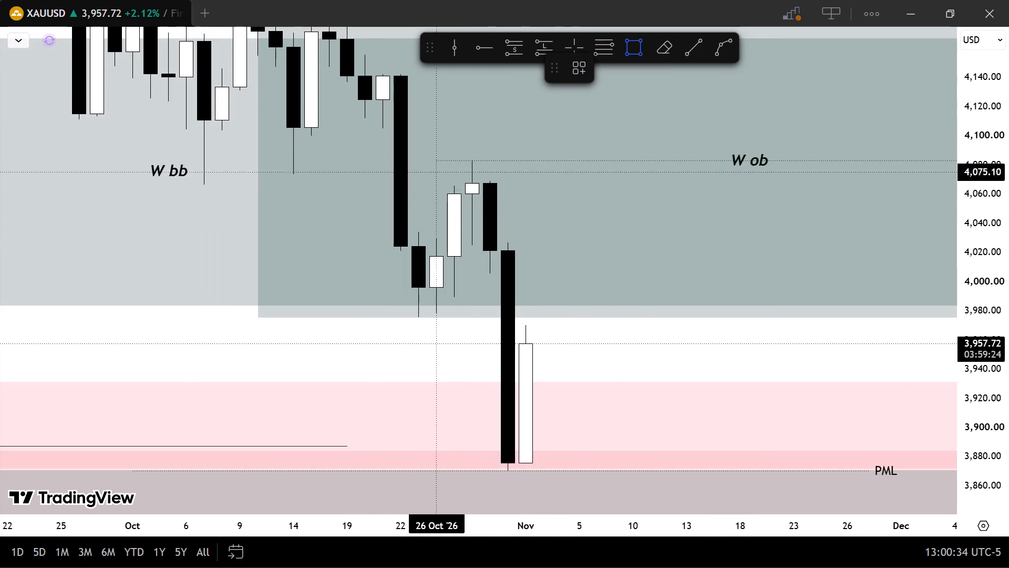
pyautogui.click(370, 128)
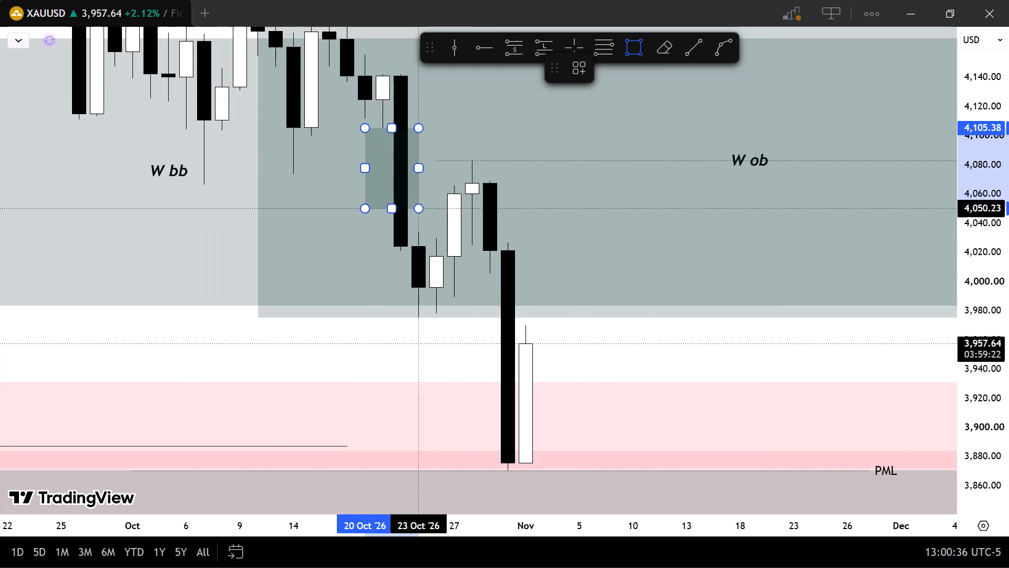
pyautogui.click(534, 231)
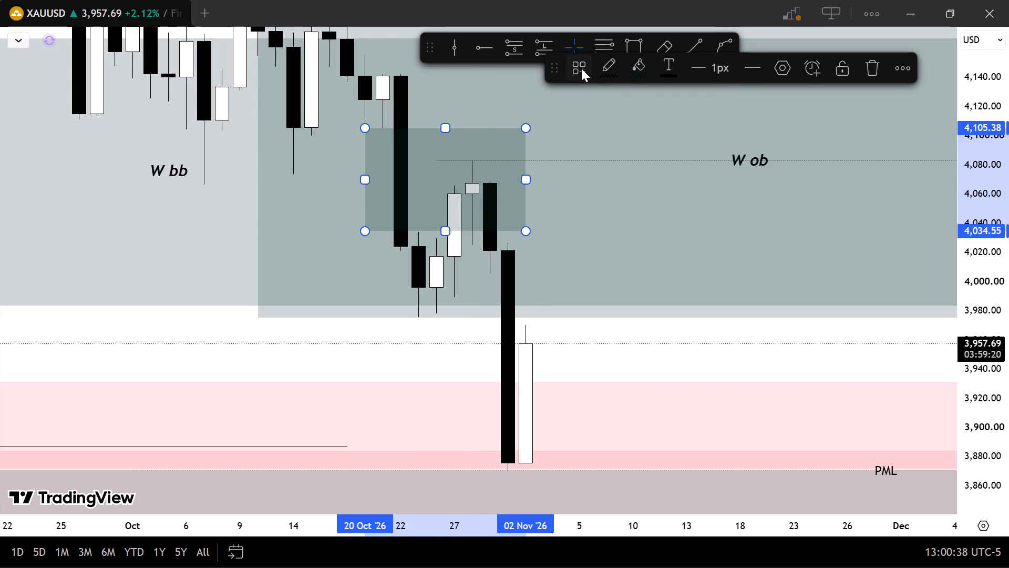
# Apply the saved "fvg 1d" drawing template to the new rectangle over the late-October daily gap.
pyautogui.click(581, 68)
pyautogui.scroll(-2, 647, 309)
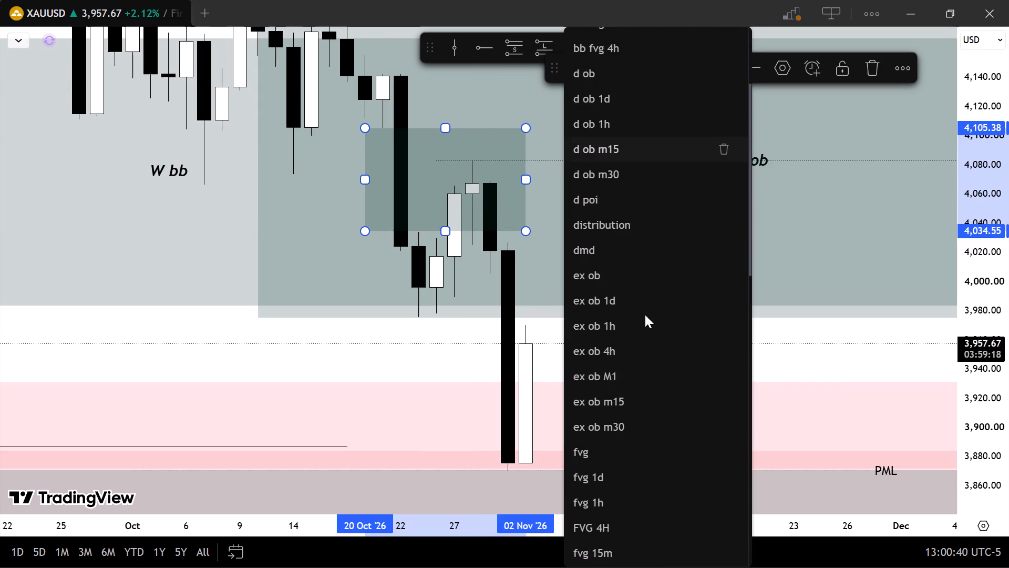
pyautogui.scroll(-2, 643, 317)
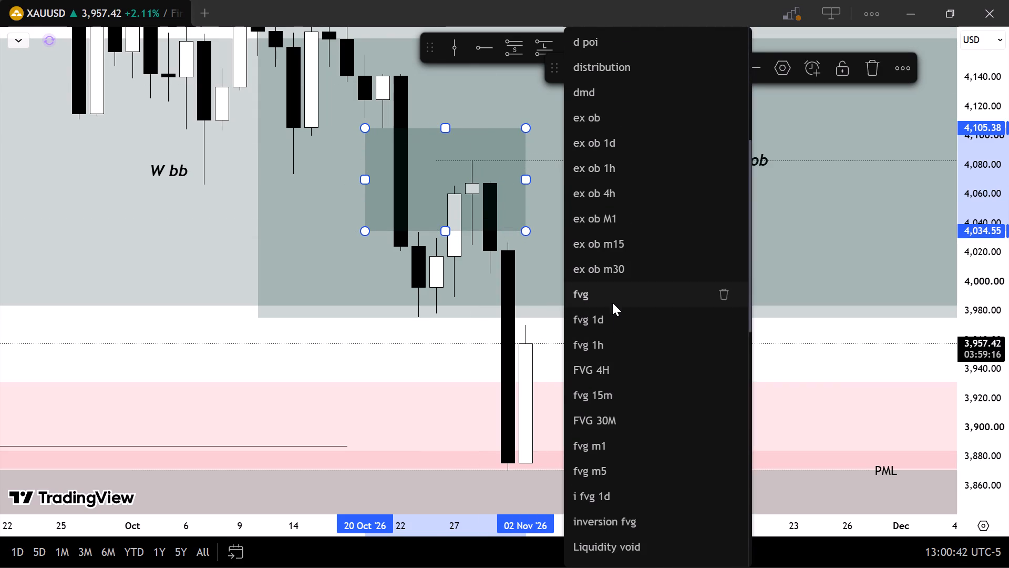
pyautogui.click(615, 325)
pyautogui.click(783, 366)
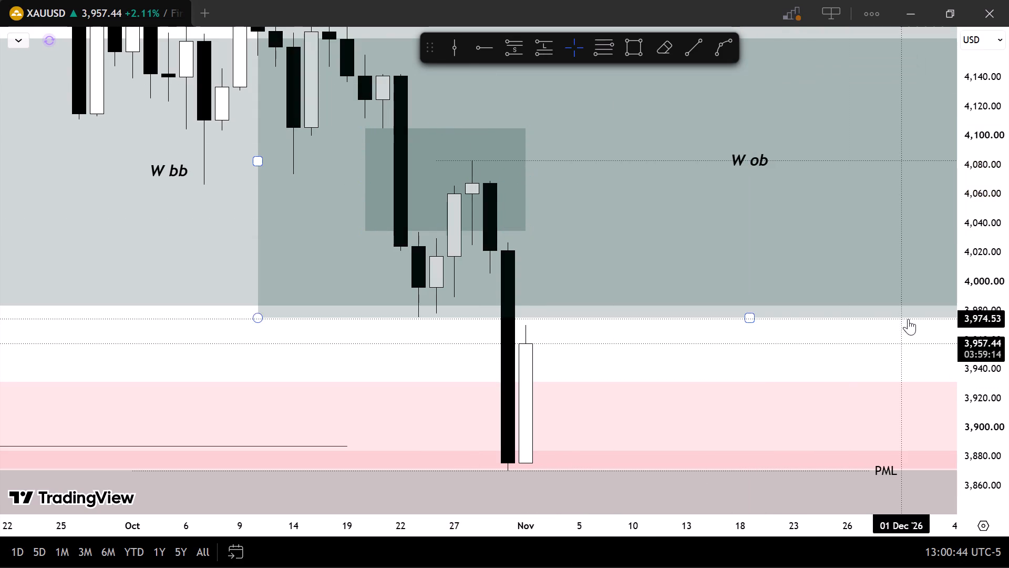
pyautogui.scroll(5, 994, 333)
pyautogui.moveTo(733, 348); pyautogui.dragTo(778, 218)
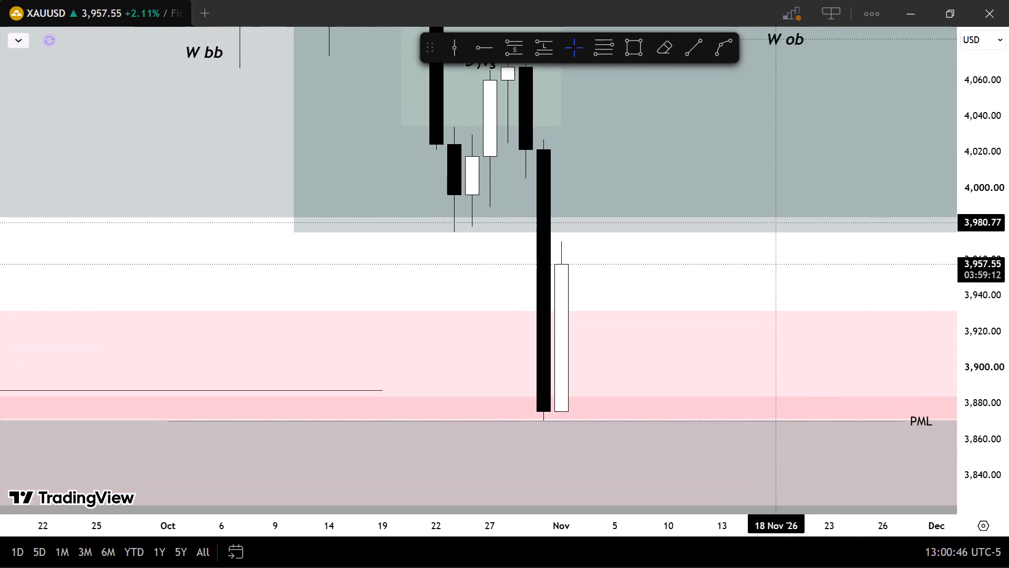
# Examine the daily candles from June to early November 2026 around the D fvg, W ob, W bb and PML markings.
pyautogui.moveTo(778, 218); pyautogui.dragTo(778, 212)
pyautogui.scroll(2, 699, 275)
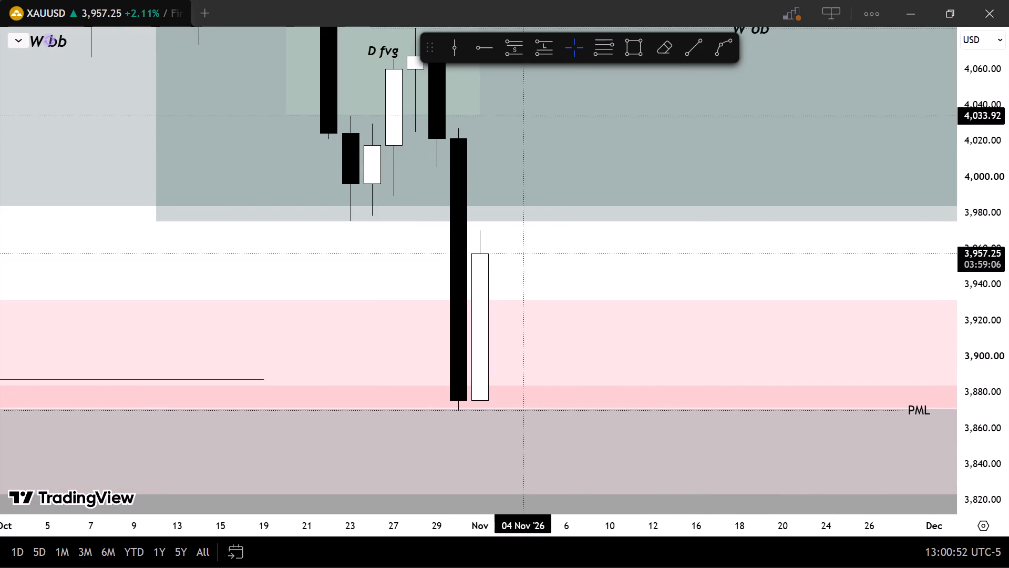
pyautogui.scroll(-10, 895, 251)
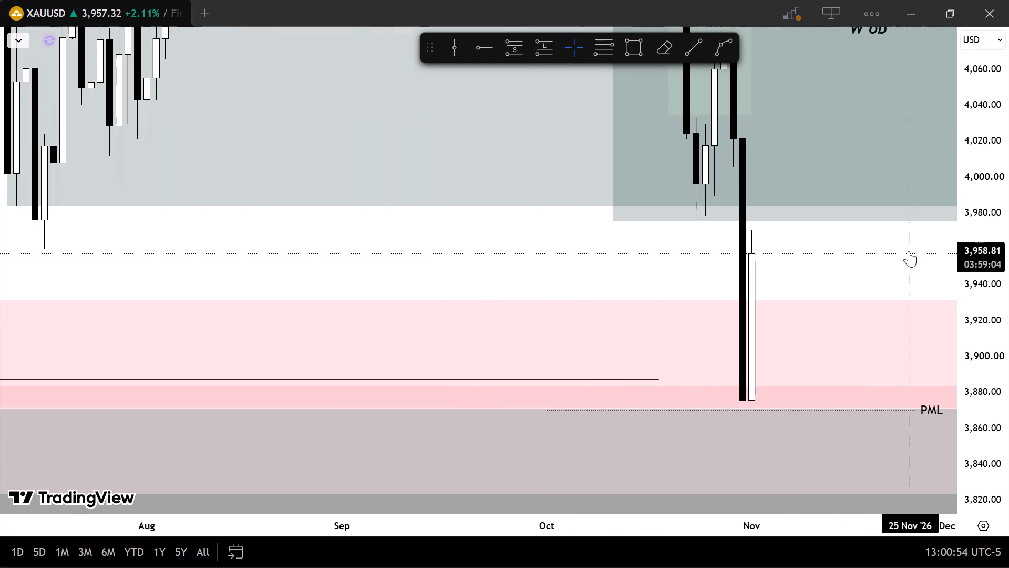
pyautogui.scroll(-8, 1005, 218)
pyautogui.scroll(-8, 1008, 285)
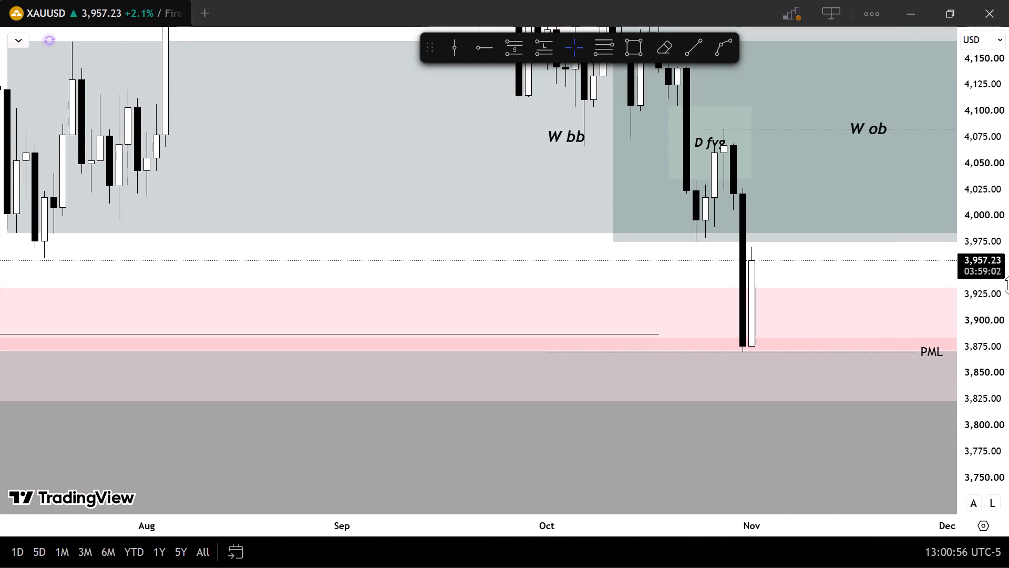
pyautogui.scroll(-1, 771, 279)
pyautogui.scroll(-2, 852, 275)
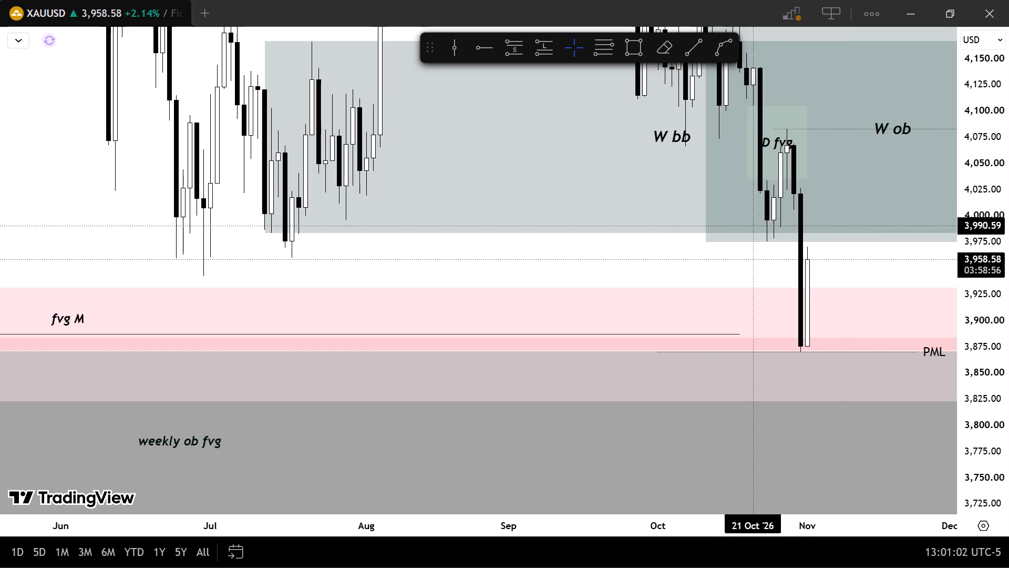
pyautogui.scroll(-2, 749, 233)
pyautogui.scroll(14, 750, 224)
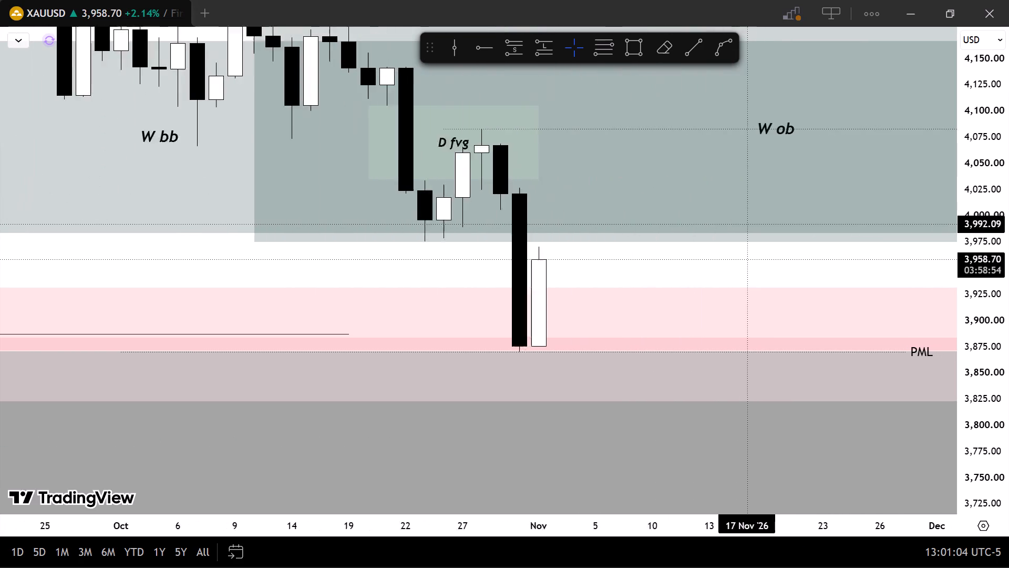
pyautogui.scroll(8, 1008, 328)
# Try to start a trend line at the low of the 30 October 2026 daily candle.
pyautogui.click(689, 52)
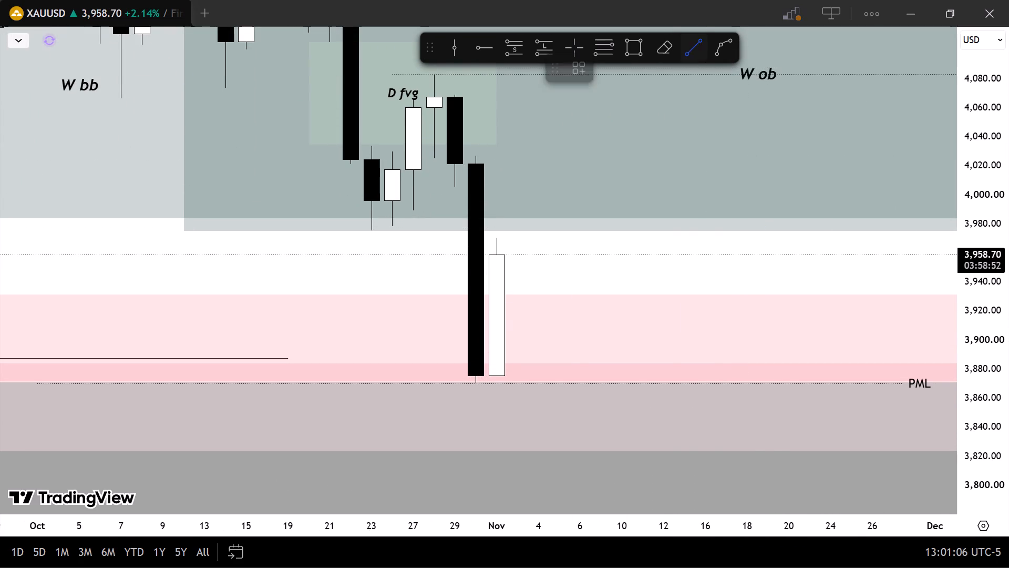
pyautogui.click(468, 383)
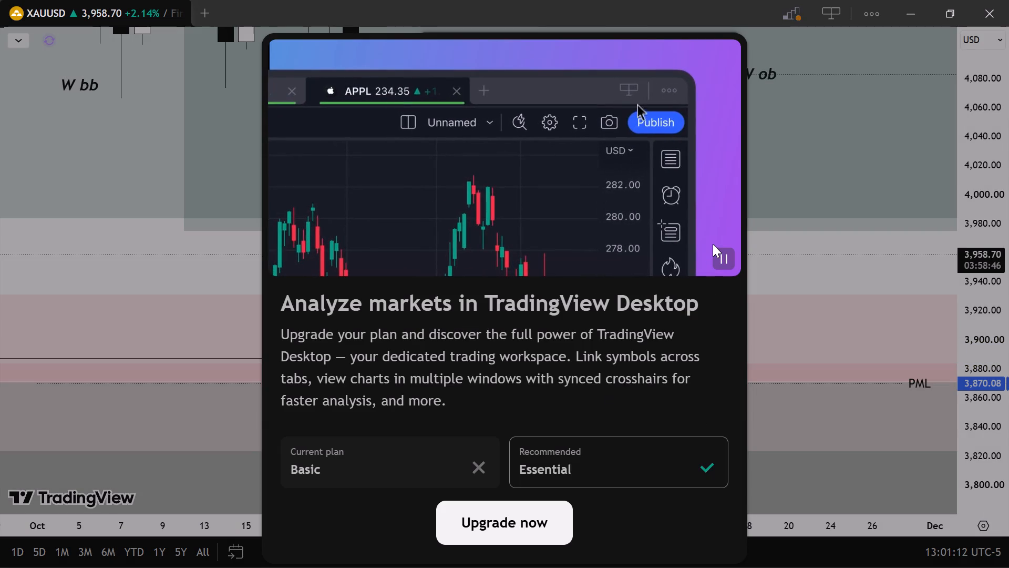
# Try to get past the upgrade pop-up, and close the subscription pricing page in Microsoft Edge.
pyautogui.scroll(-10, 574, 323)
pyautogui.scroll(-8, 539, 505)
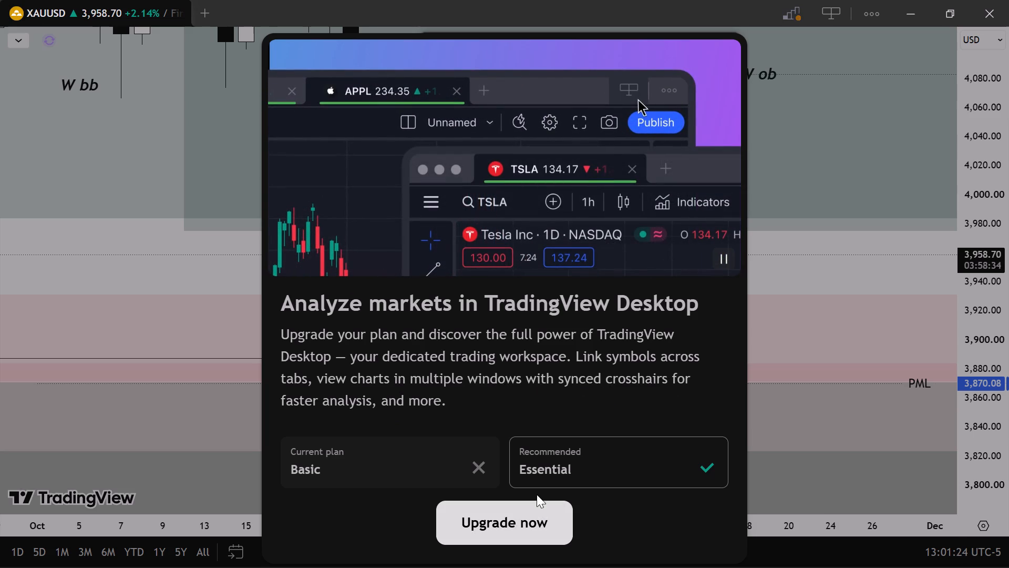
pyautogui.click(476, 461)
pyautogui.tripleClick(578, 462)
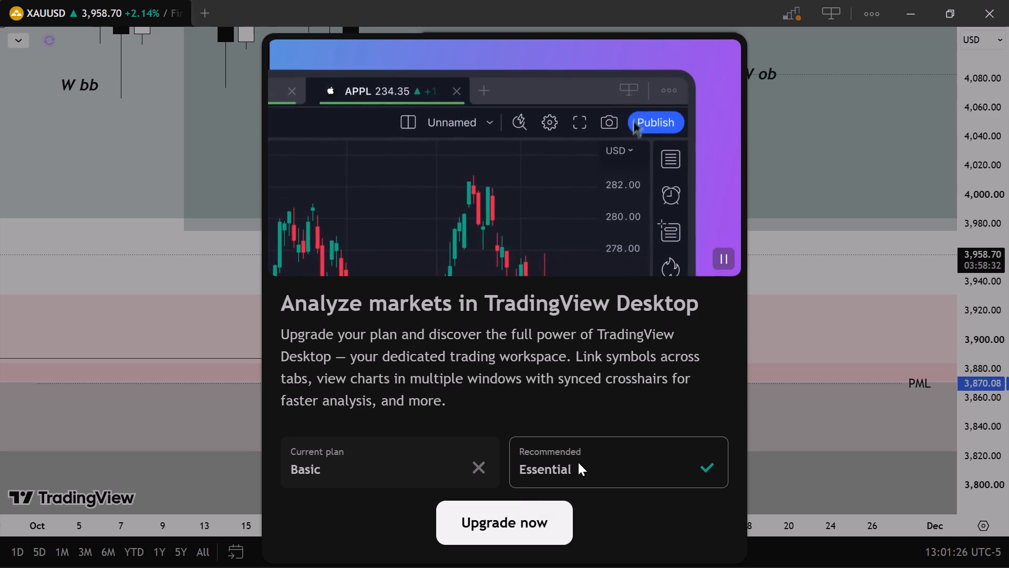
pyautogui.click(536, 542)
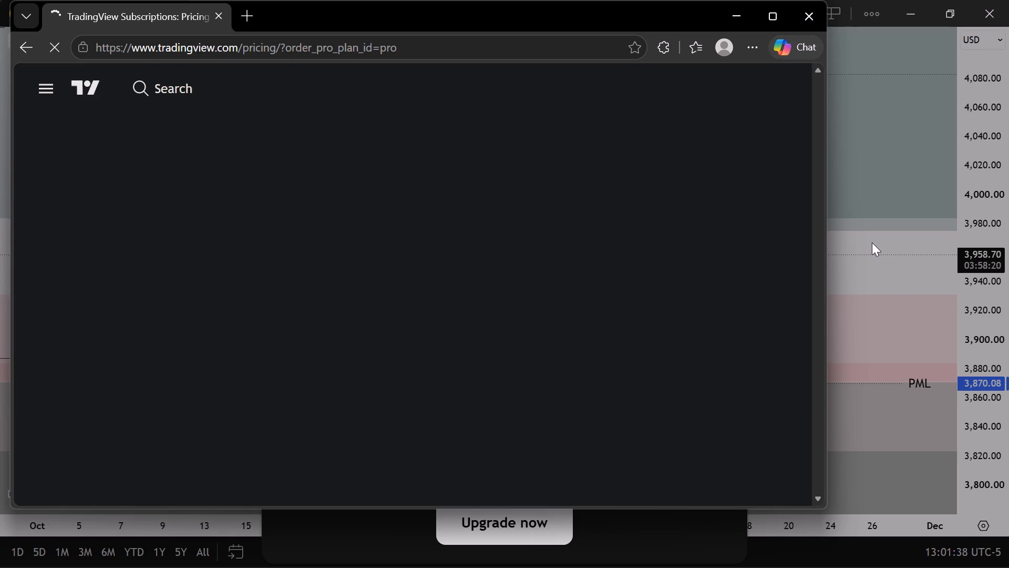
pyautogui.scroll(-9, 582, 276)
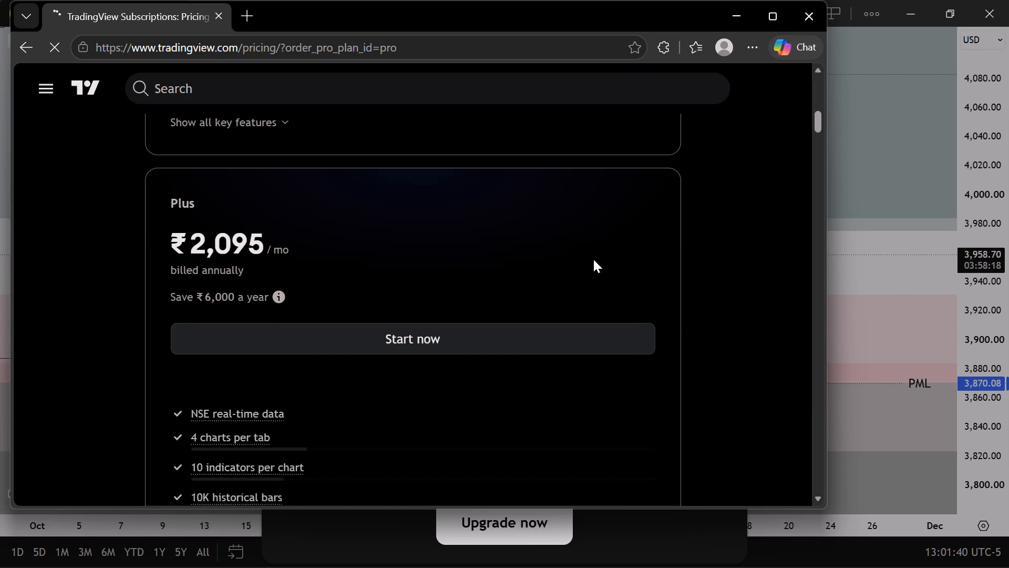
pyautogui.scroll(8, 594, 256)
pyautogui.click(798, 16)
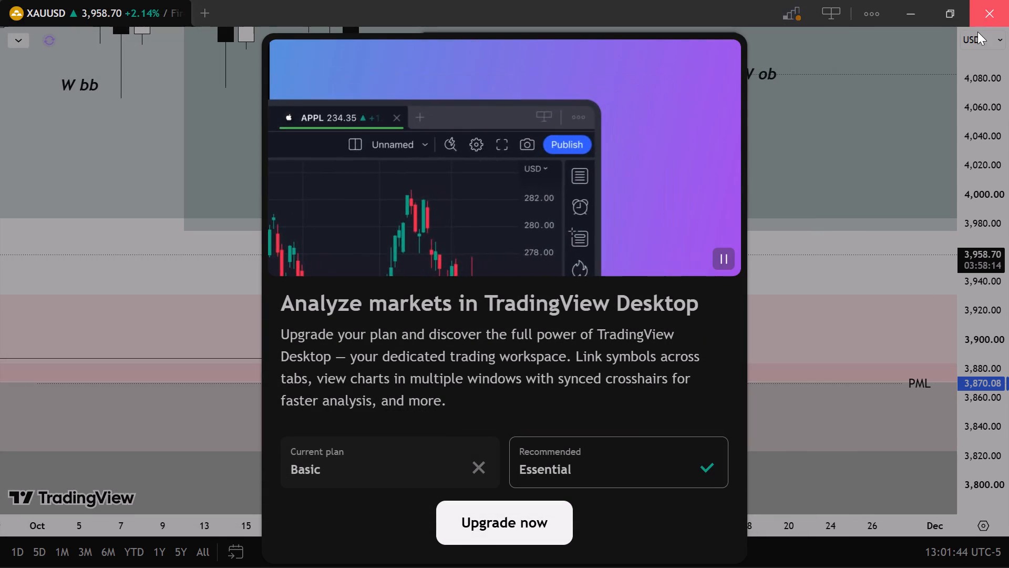
# Close TradingView and relaunch it from the desktop to clear the upgrade pop-up.
pyautogui.click(915, 15)
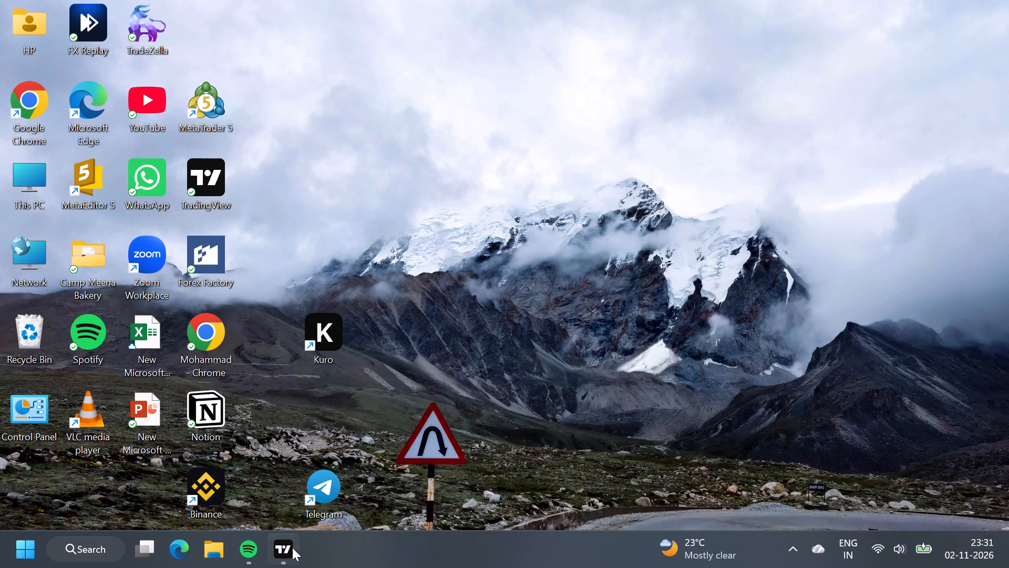
pyautogui.click(281, 550)
pyautogui.click(982, 6)
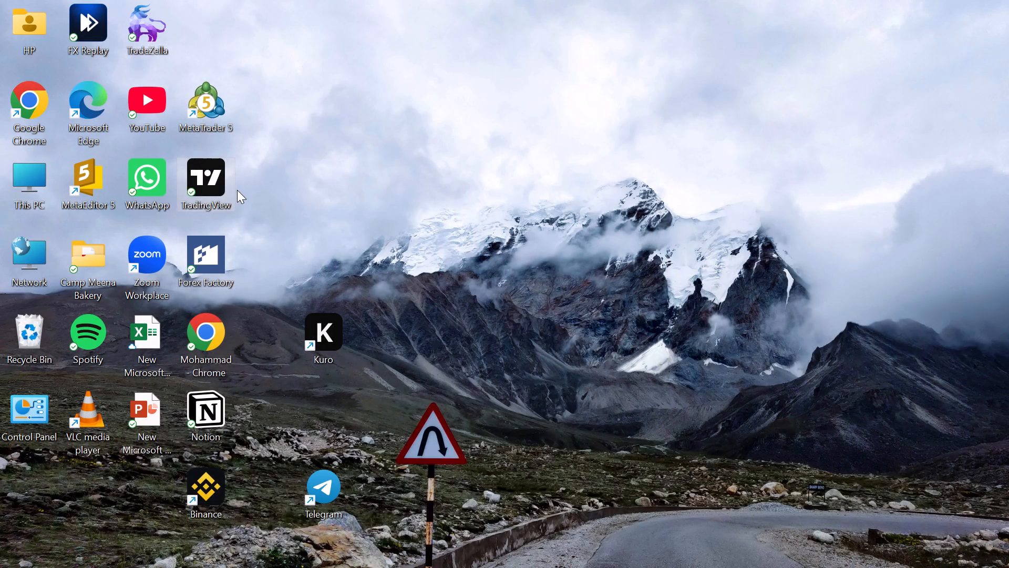
pyautogui.doubleClick(210, 181)
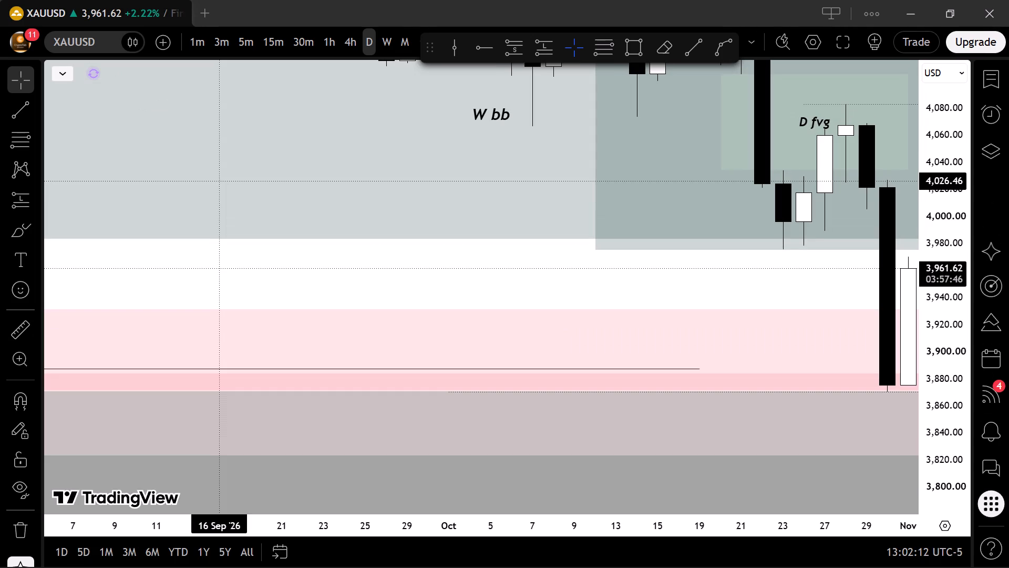
# Hide the side panels so the XAUUSD daily chart fills the window.
pyautogui.scroll(-5, 515, 238)
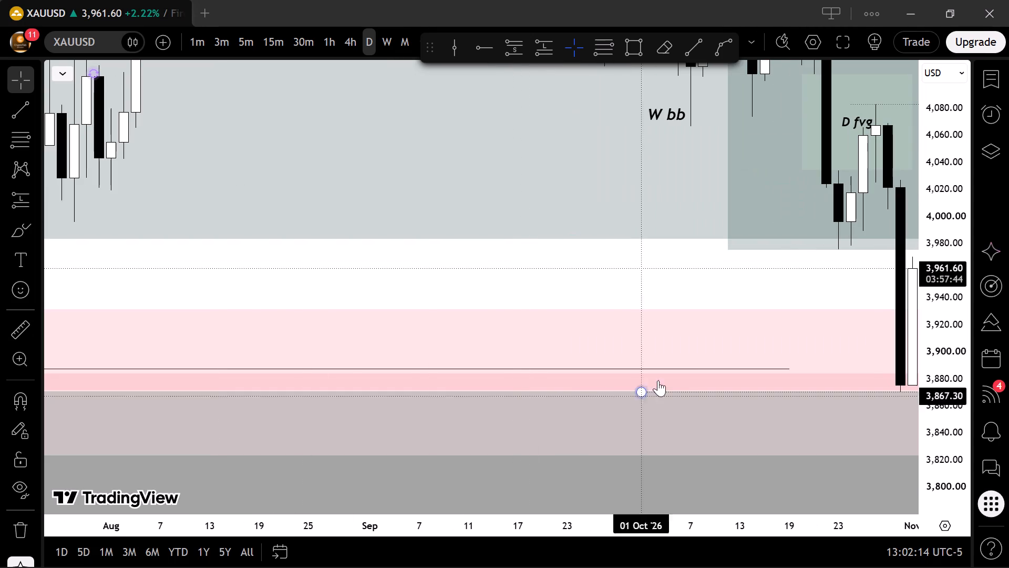
pyautogui.moveTo(765, 271); pyautogui.dragTo(504, 274)
pyautogui.scroll(7, 497, 283)
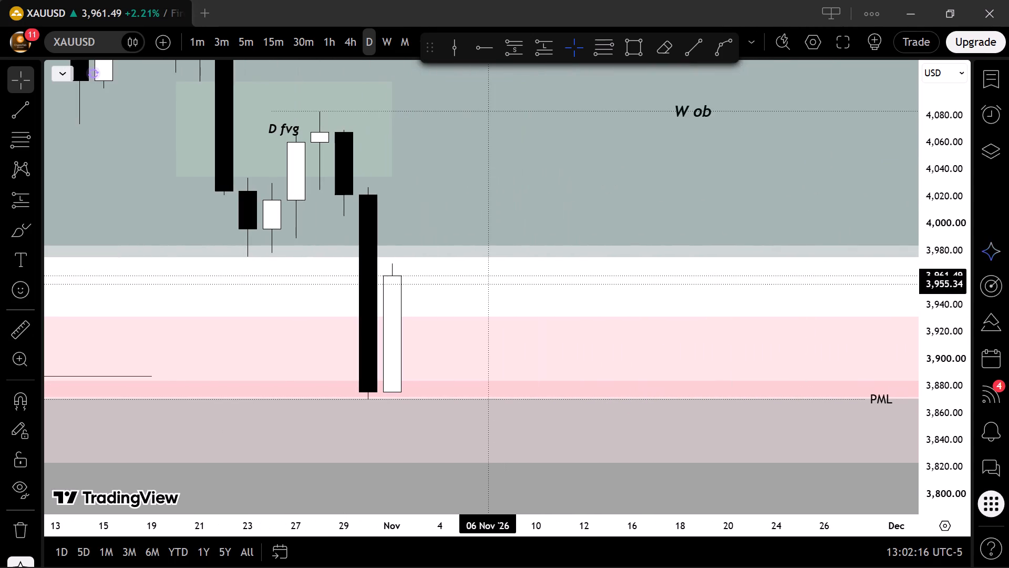
pyautogui.moveTo(541, 303); pyautogui.dragTo(672, 295)
pyautogui.click(836, 51)
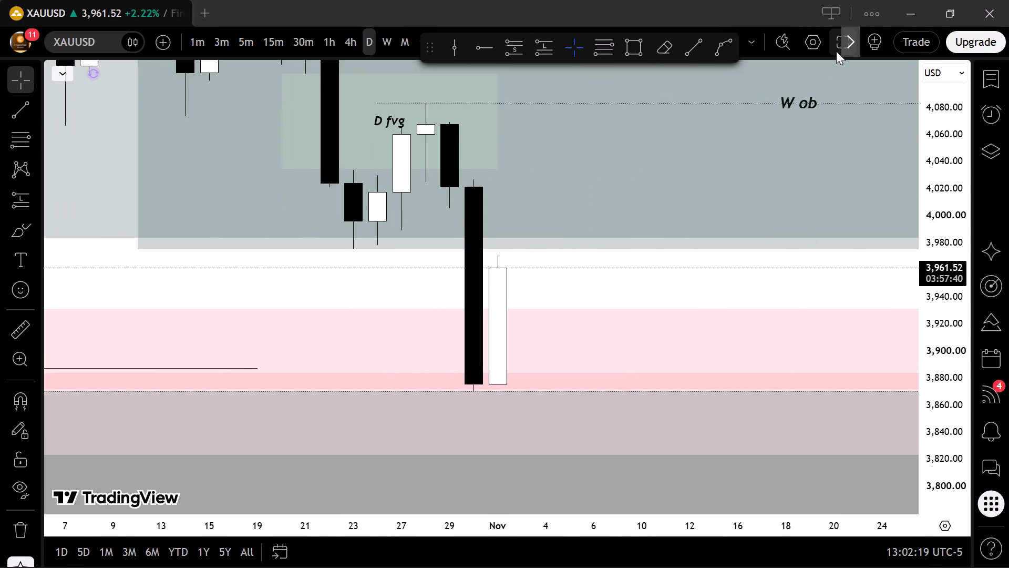
# Mark the 30 October 2026 candle's high with a line at 4,027.09 ending on 3 November, using the saved PDH template.
pyautogui.scroll(6, 1008, 388)
pyautogui.scroll(3, 554, 327)
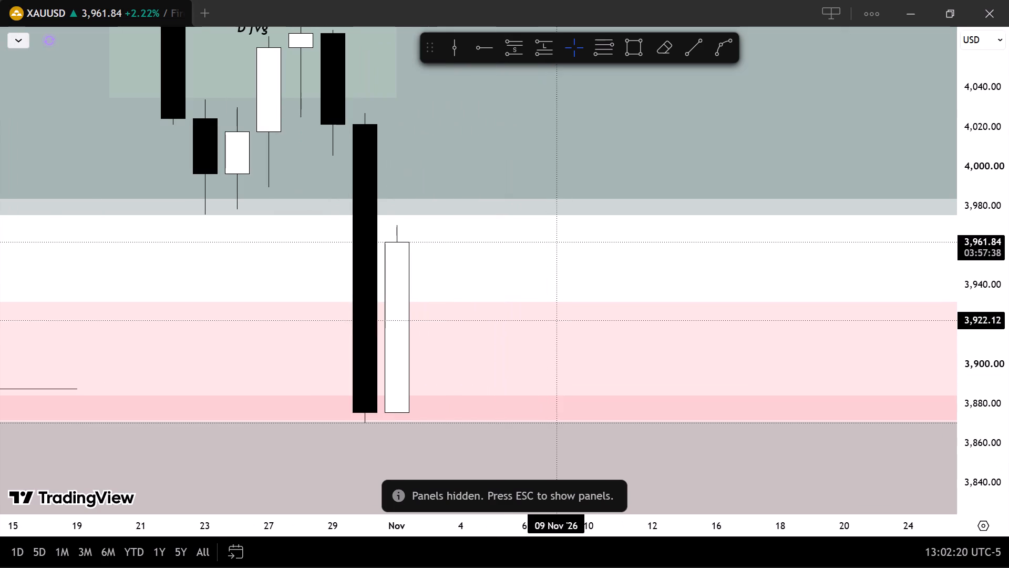
pyautogui.moveTo(510, 273); pyautogui.dragTo(616, 312)
pyautogui.click(697, 56)
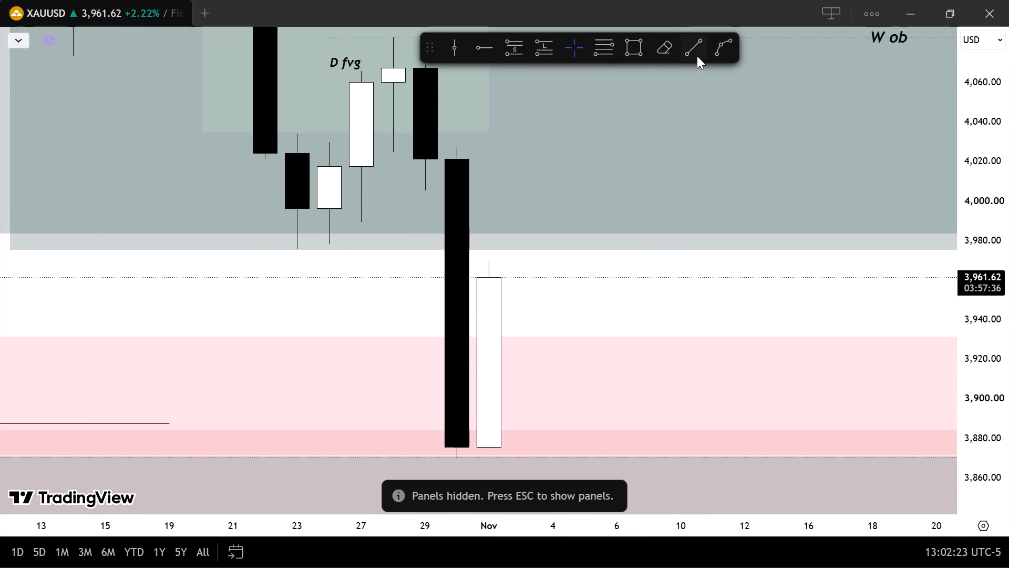
pyautogui.click(445, 148)
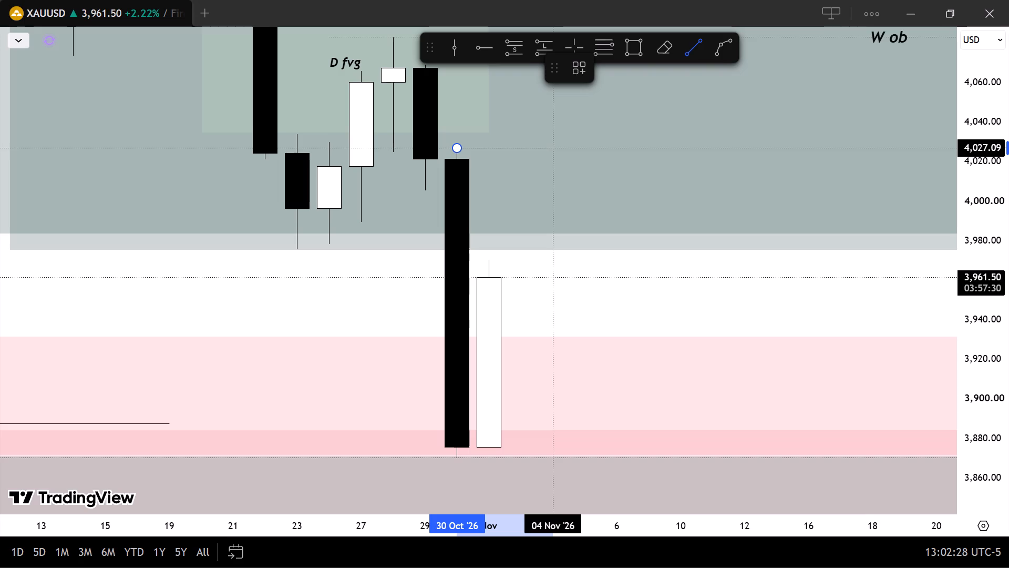
pyautogui.keyDown('shift'); pyautogui.click(548, 139); pyautogui.keyUp('shift')
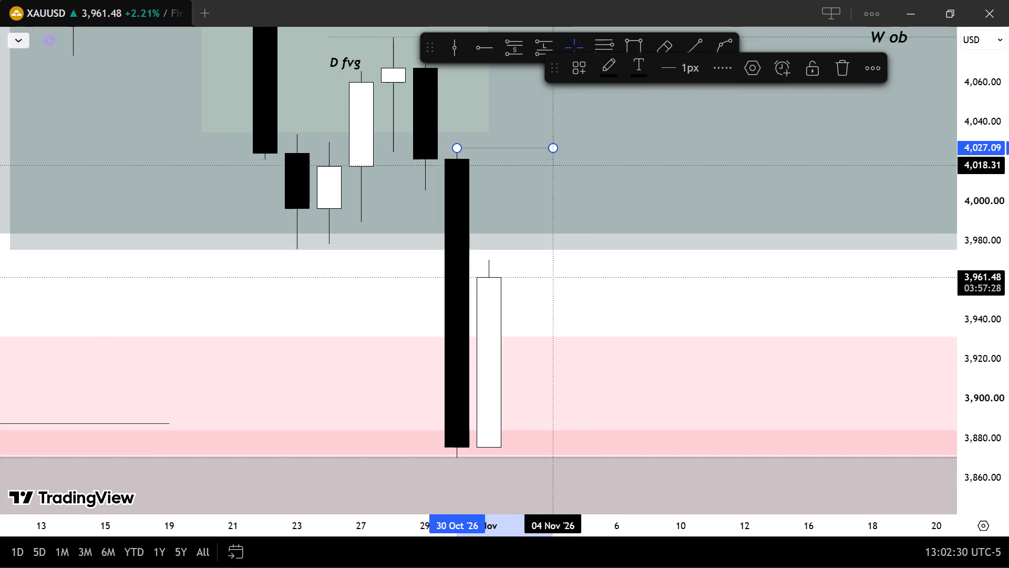
pyautogui.moveTo(555, 149); pyautogui.dragTo(503, 139)
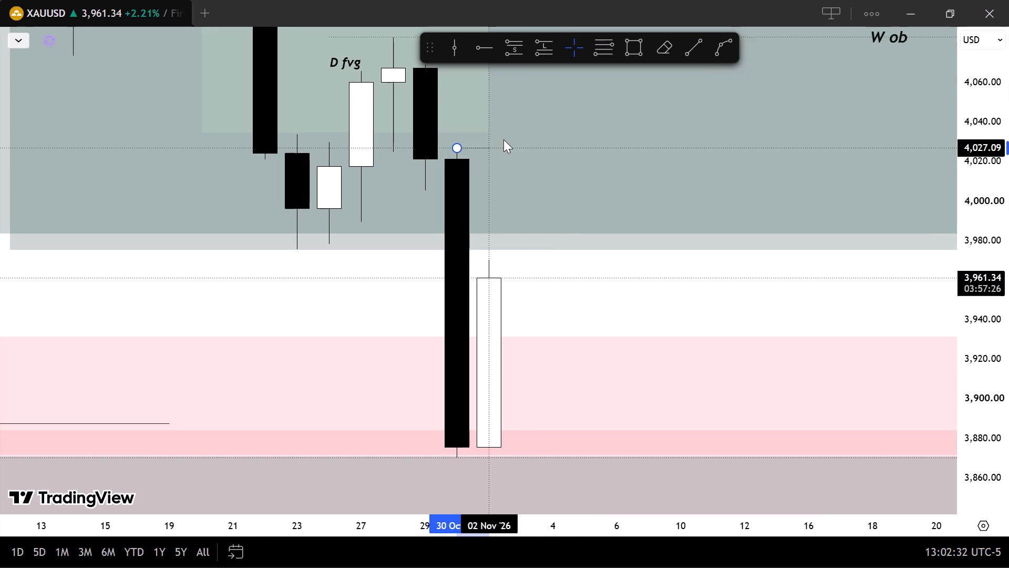
pyautogui.moveTo(503, 139); pyautogui.dragTo(517, 140)
pyautogui.click(571, 66)
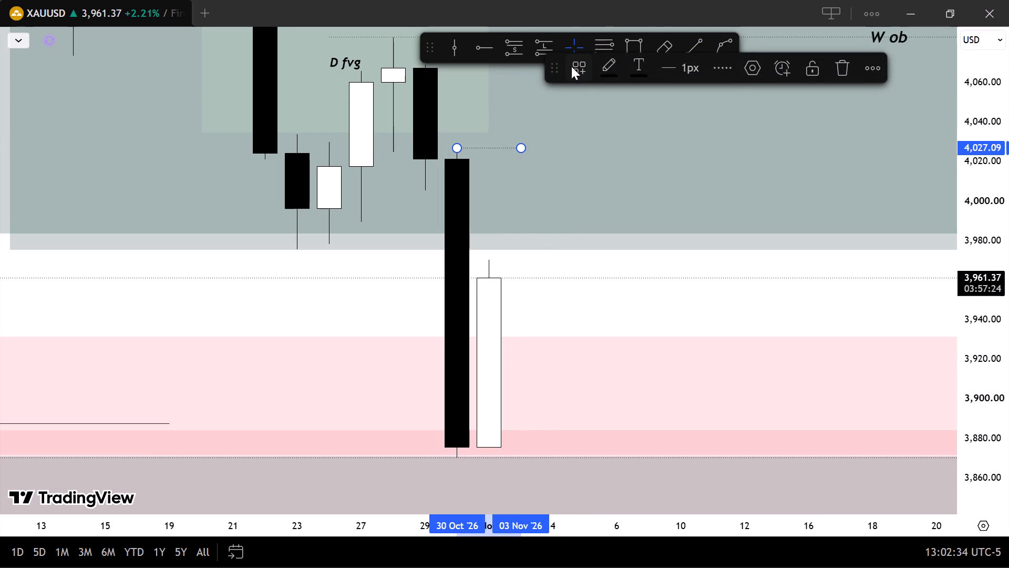
pyautogui.scroll(-3, 655, 349)
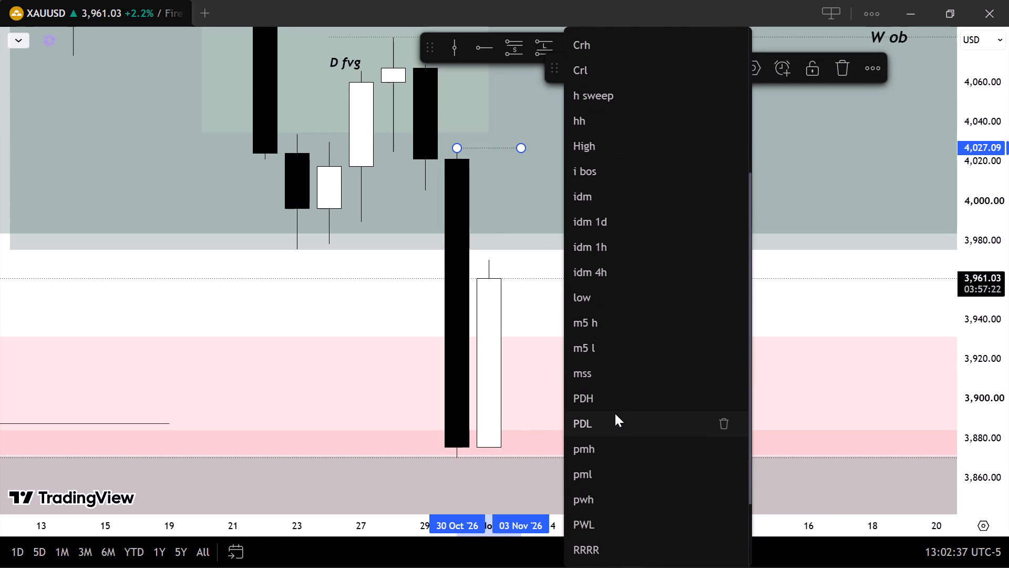
pyautogui.click(606, 400)
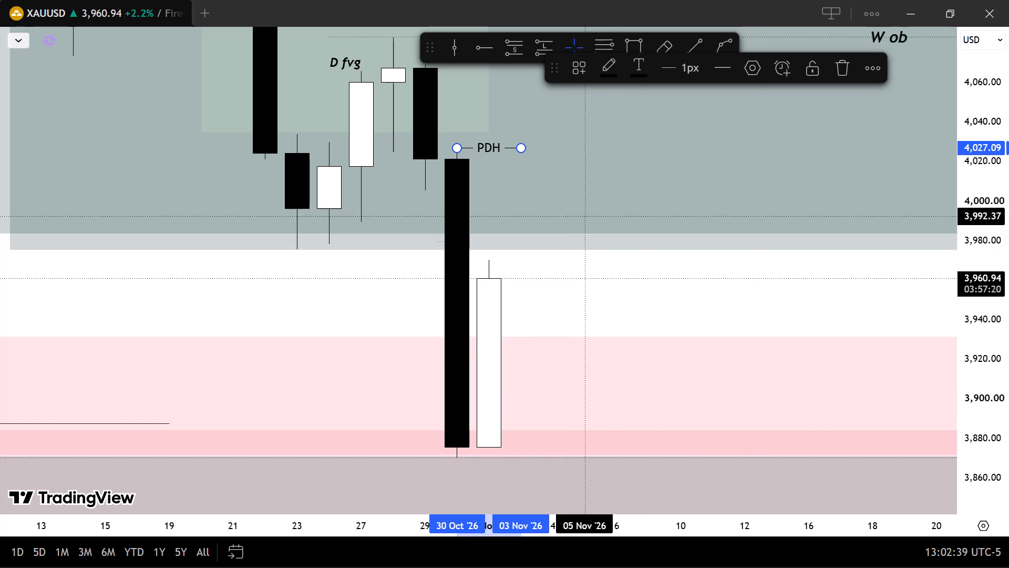
# Mark the 30 October 2026 candle's low with a line at 3,870.23 ending on 3 November, using the saved PDL template.
pyautogui.click(695, 44)
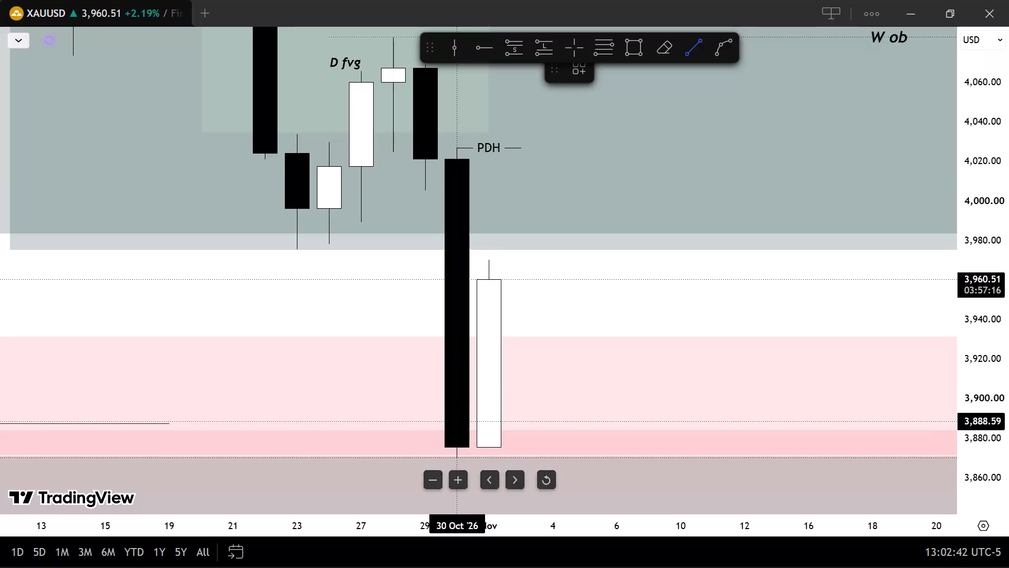
pyautogui.click(447, 458)
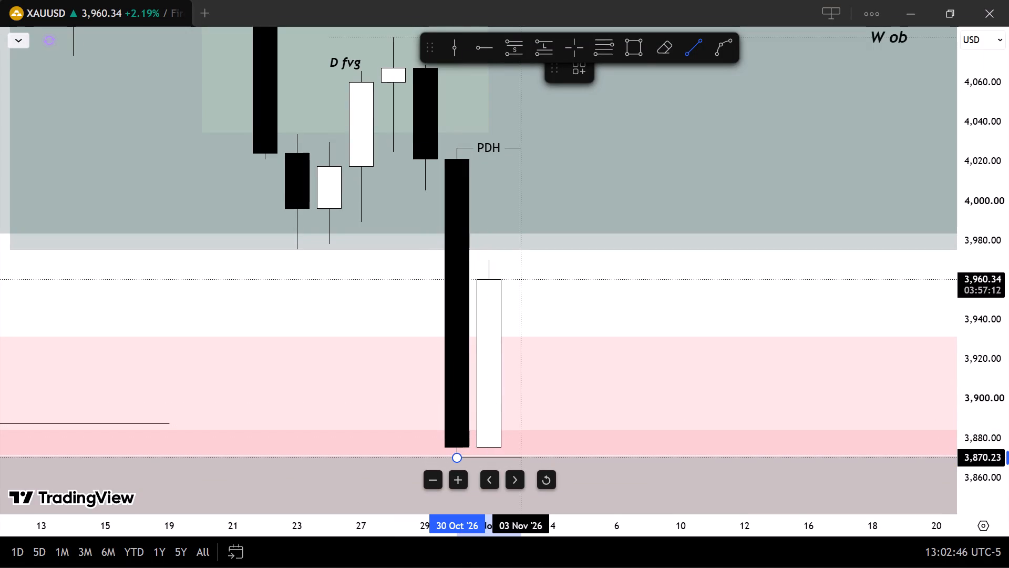
pyautogui.keyDown('shift'); pyautogui.click(521, 442); pyautogui.keyUp('shift')
pyautogui.click(578, 73)
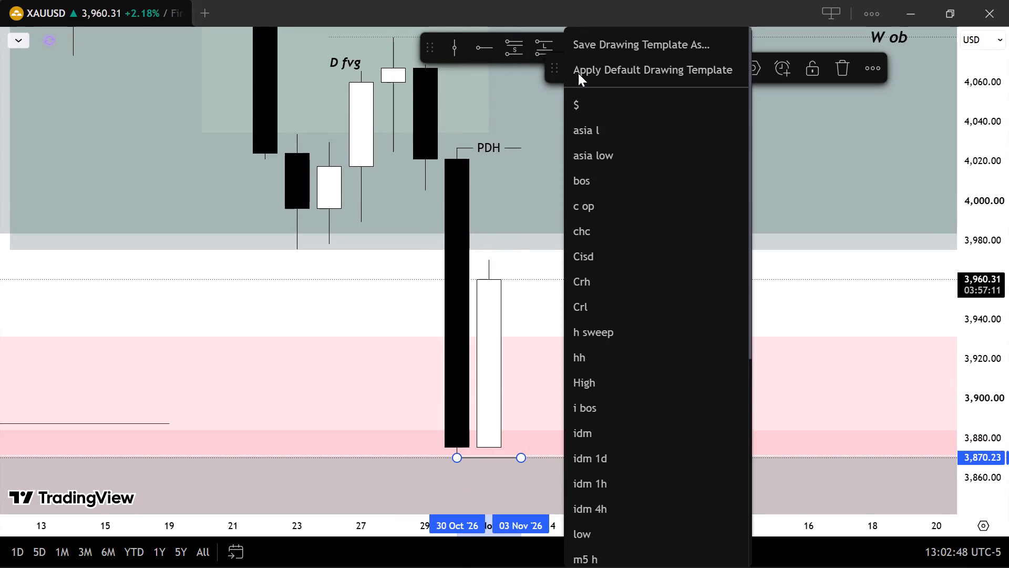
pyautogui.scroll(-7, 616, 454)
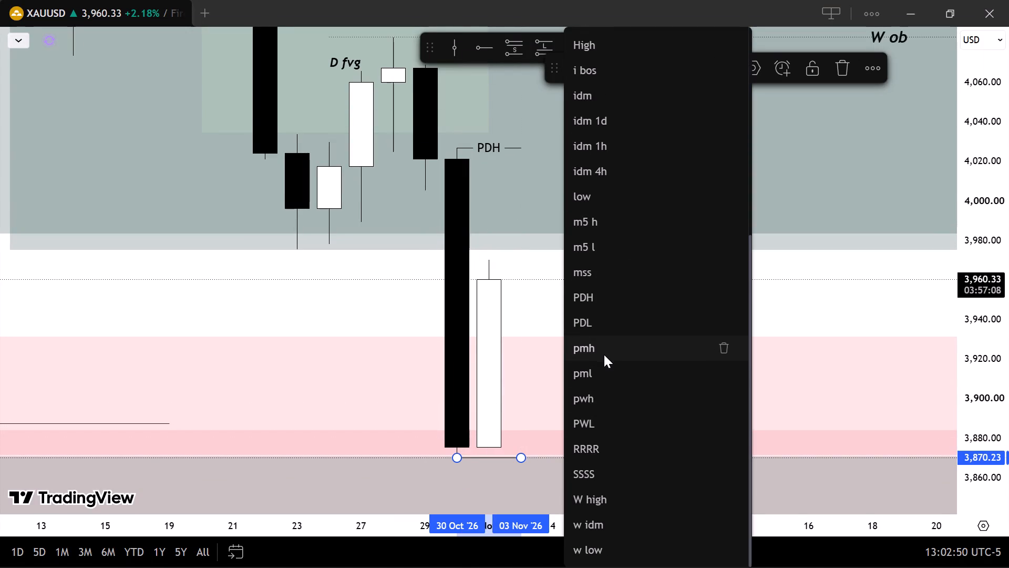
pyautogui.click(604, 331)
pyautogui.click(699, 313)
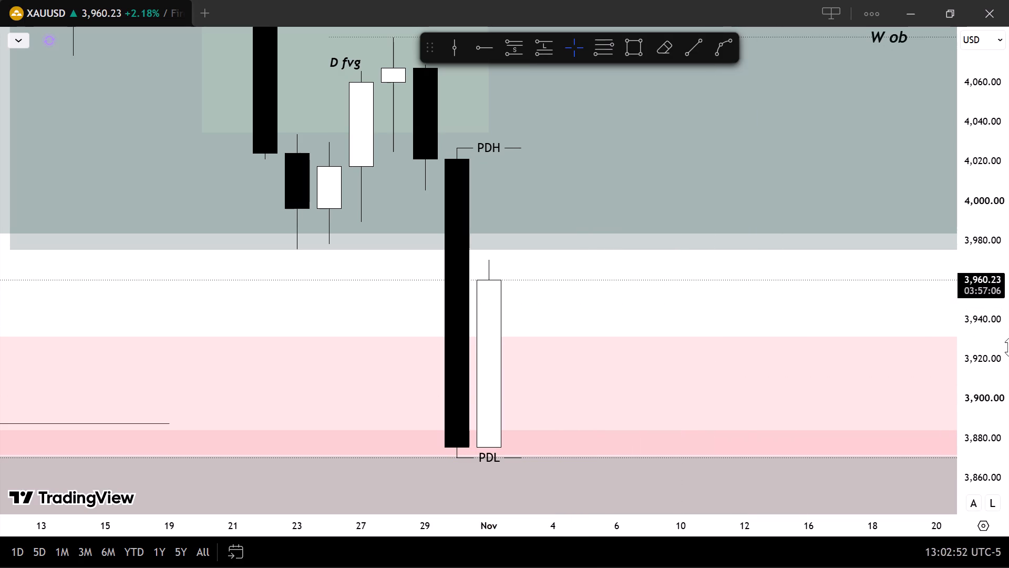
# Review the daily chart from June to November 2026 with its marked zones and previous month, week and day levels.
pyautogui.scroll(-18, 1008, 350)
pyautogui.scroll(-9, 781, 308)
pyautogui.scroll(-5, 980, 356)
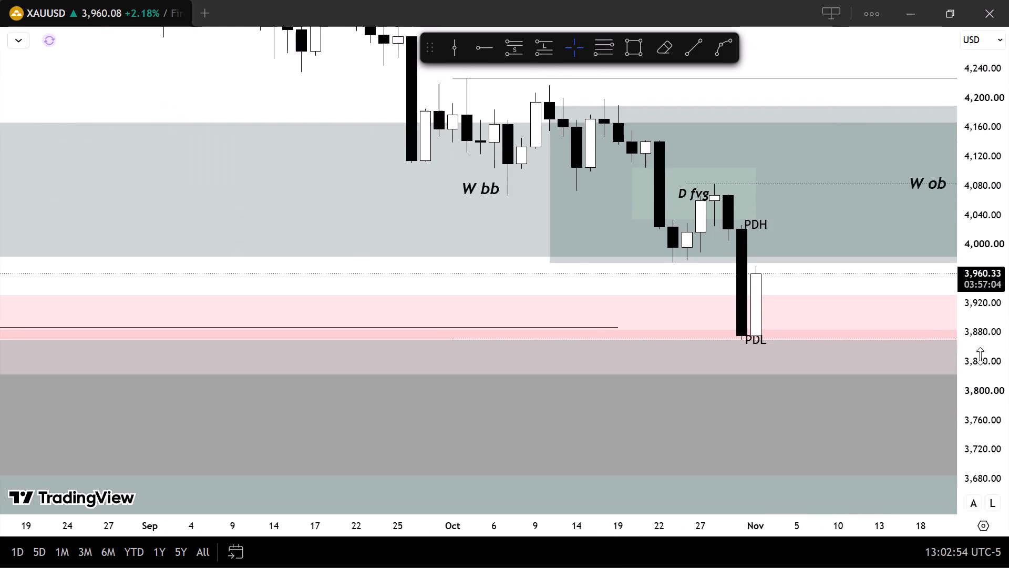
pyautogui.scroll(-3, 980, 356)
pyautogui.scroll(-6, 727, 231)
pyautogui.moveTo(801, 70); pyautogui.dragTo(617, 133)
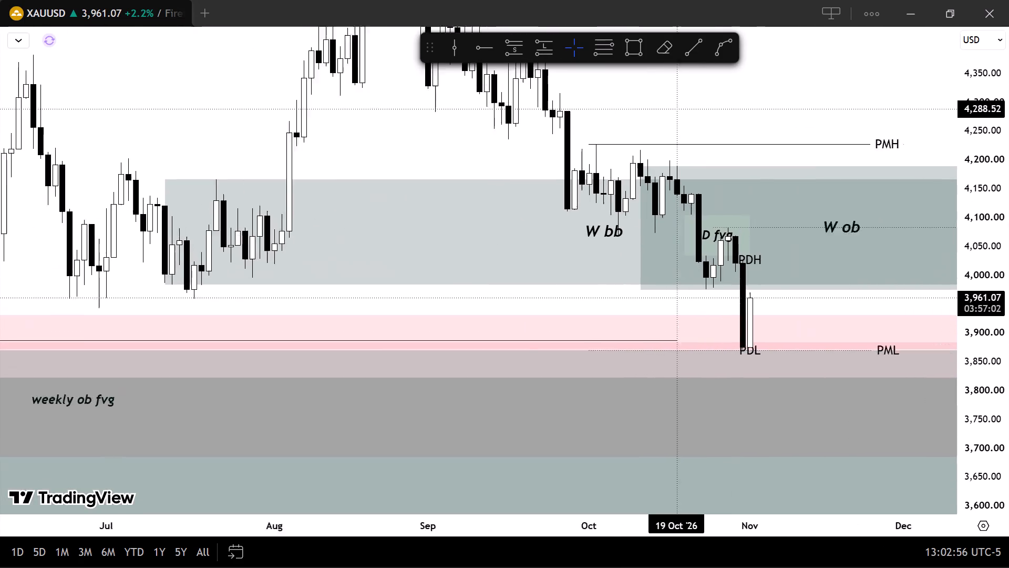
pyautogui.moveTo(617, 133); pyautogui.dragTo(471, 164)
pyautogui.scroll(6, 1008, 399)
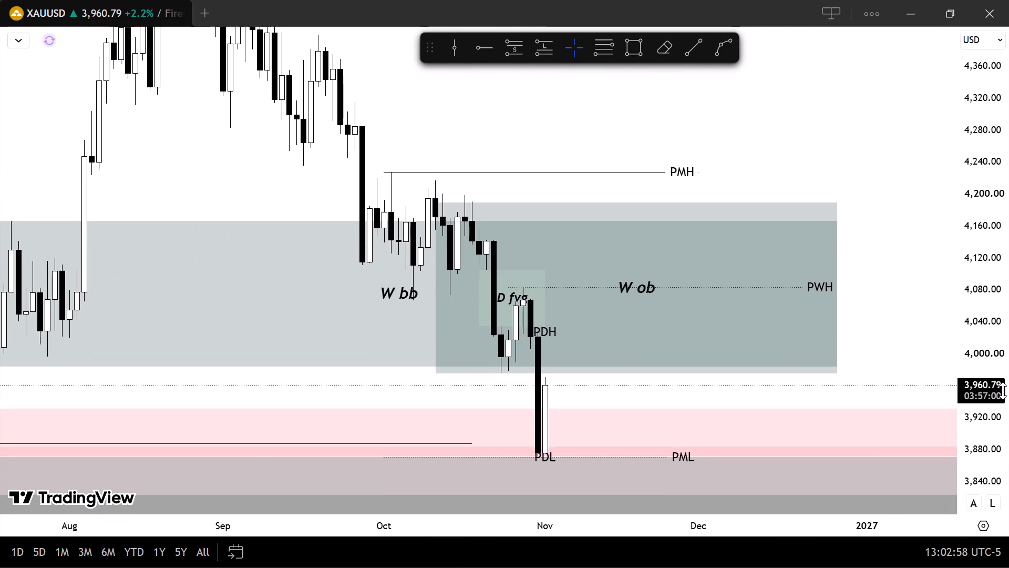
# Review the daily chart's swings and marked zones from spring 2026 down to the current price near the previous month low.
pyautogui.scroll(2, 940, 326)
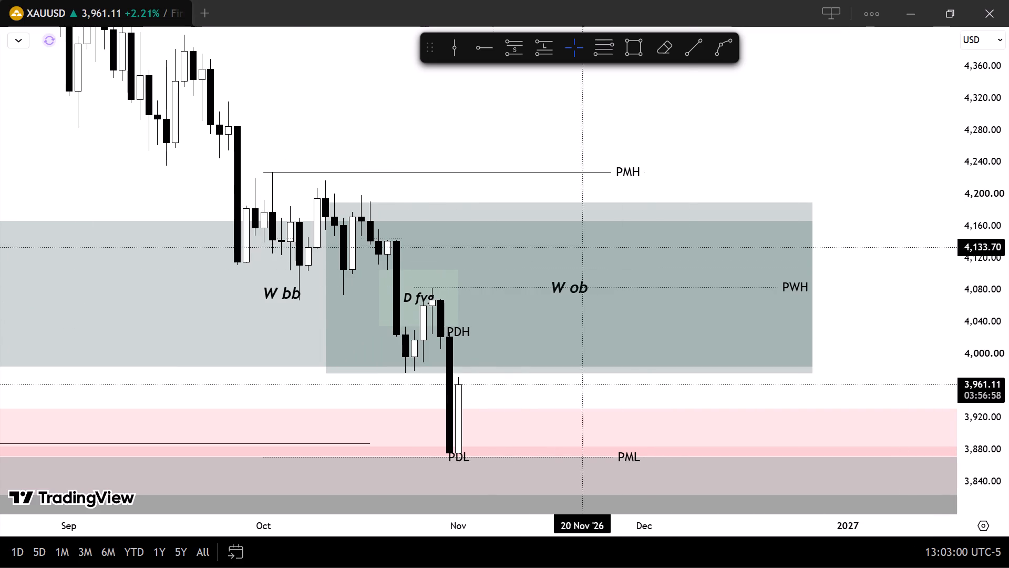
pyautogui.scroll(-4, 363, 219)
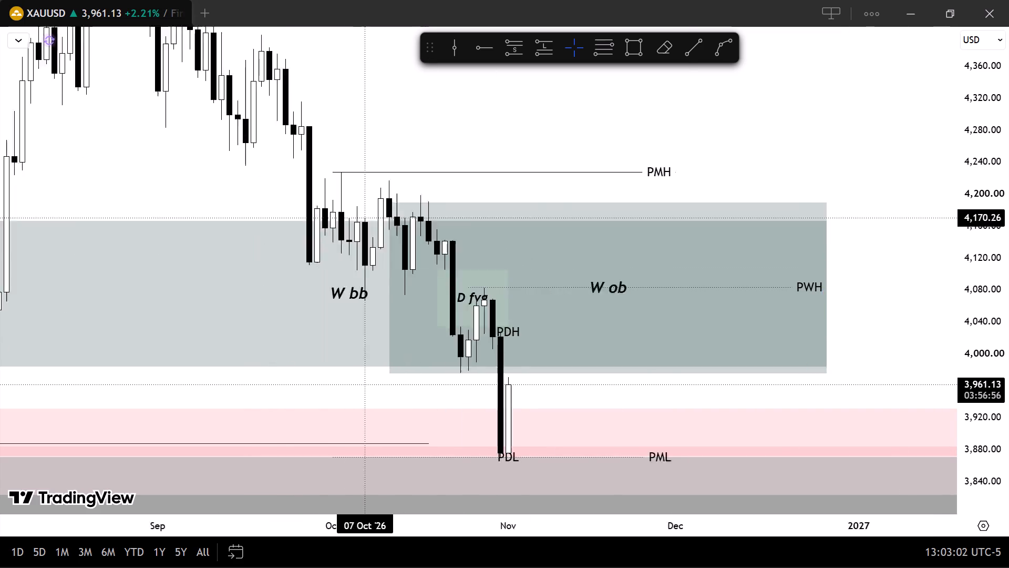
pyautogui.scroll(-3, 364, 218)
pyautogui.scroll(-7, 992, 317)
pyautogui.moveTo(837, 118); pyautogui.dragTo(802, 200)
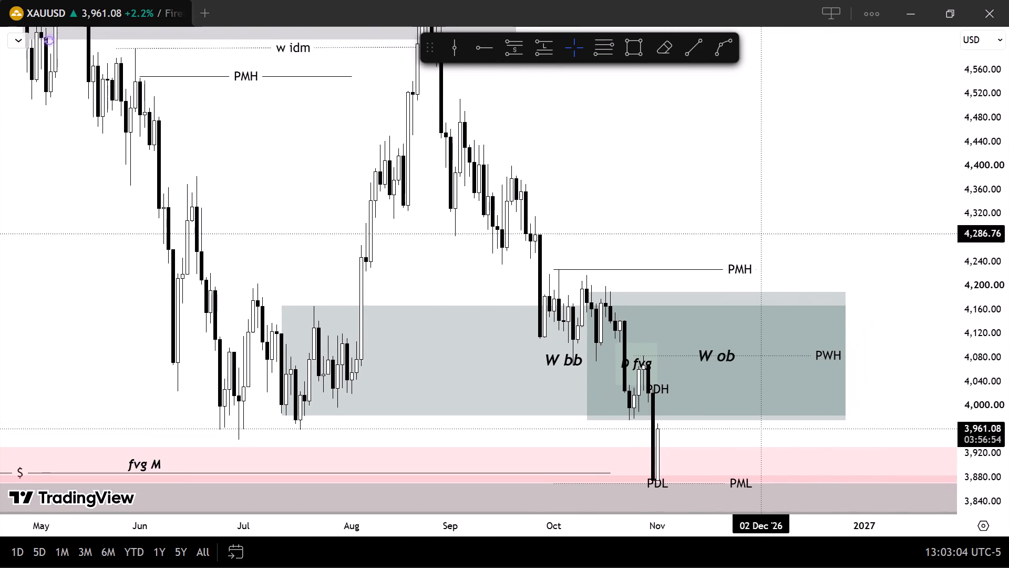
pyautogui.scroll(-3, 792, 234)
pyautogui.moveTo(808, 168); pyautogui.dragTo(808, 169)
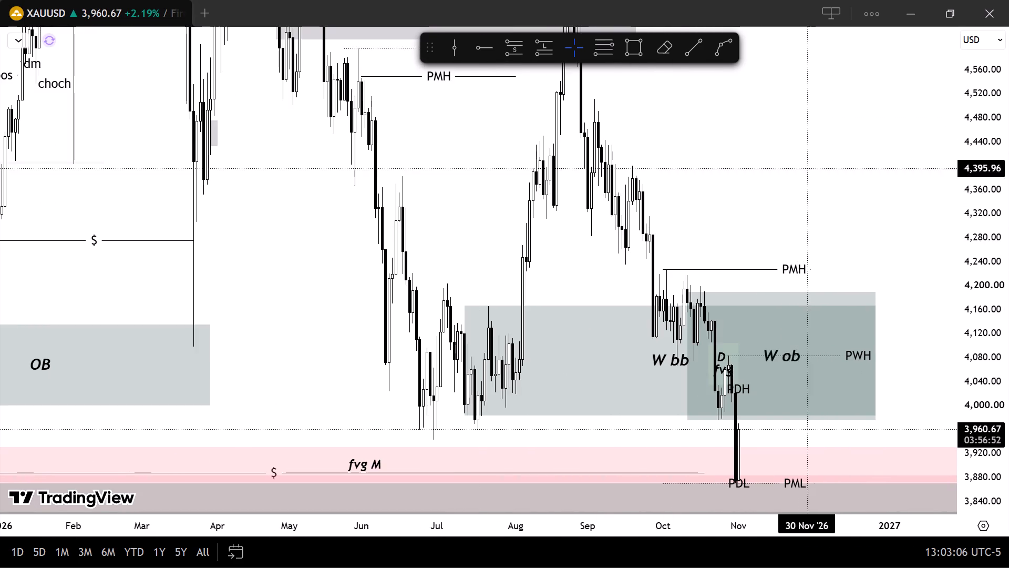
pyautogui.moveTo(808, 169); pyautogui.dragTo(728, 319)
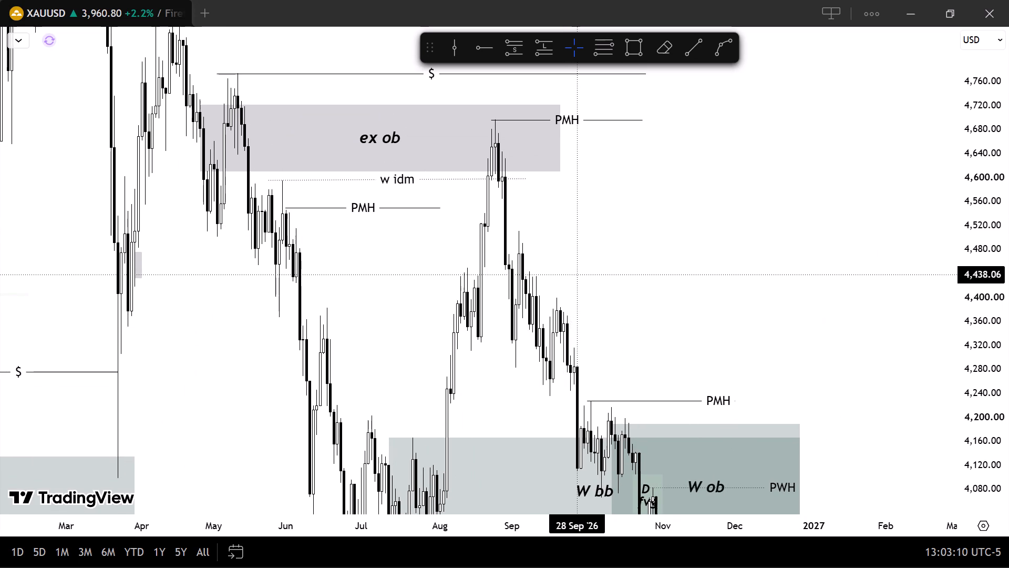
pyautogui.click(349, 452)
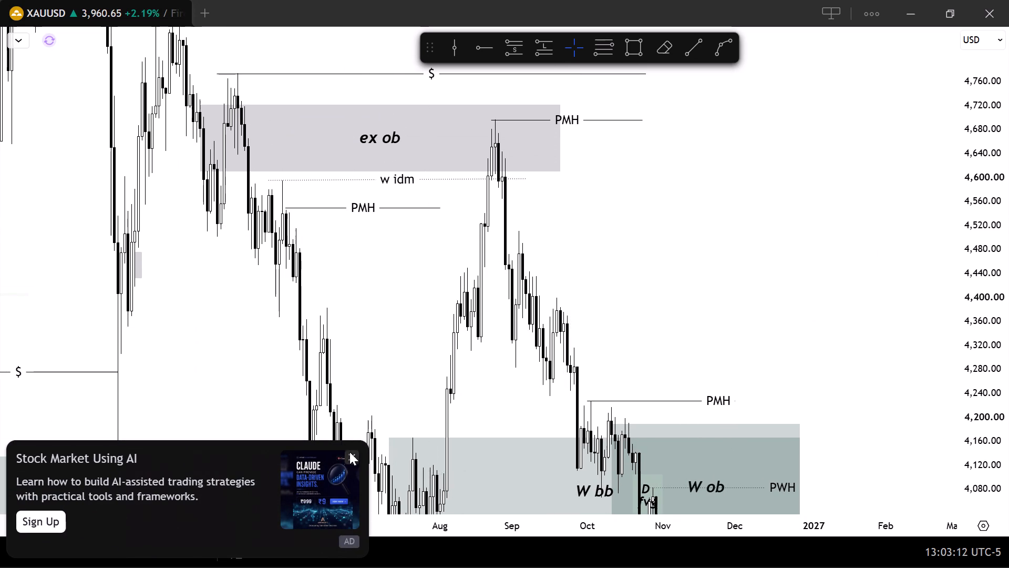
pyautogui.moveTo(419, 295); pyautogui.dragTo(405, 302)
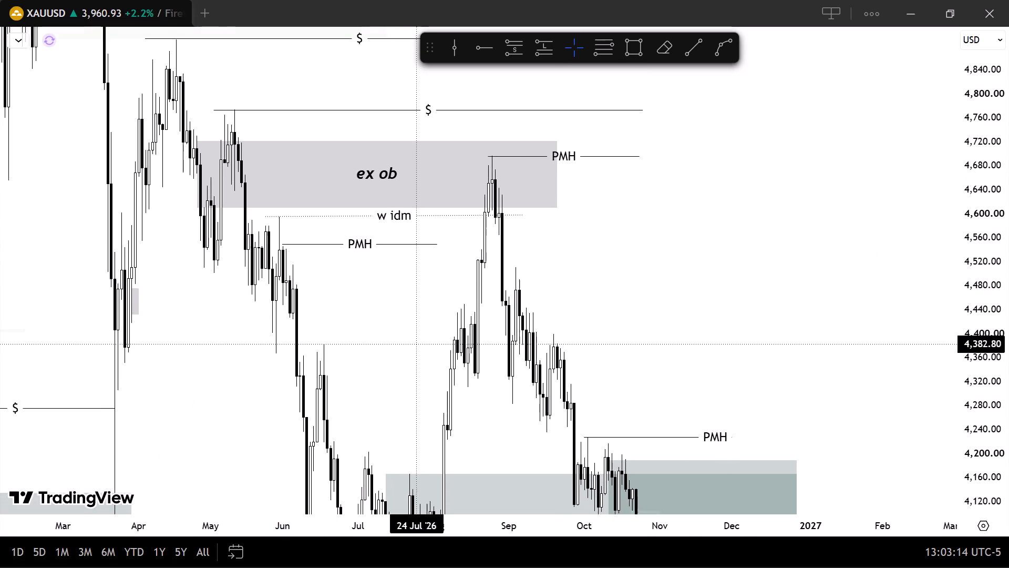
pyautogui.moveTo(405, 302); pyautogui.dragTo(363, 176)
pyautogui.scroll(4, 845, 376)
pyautogui.moveTo(774, 363); pyautogui.dragTo(855, 214)
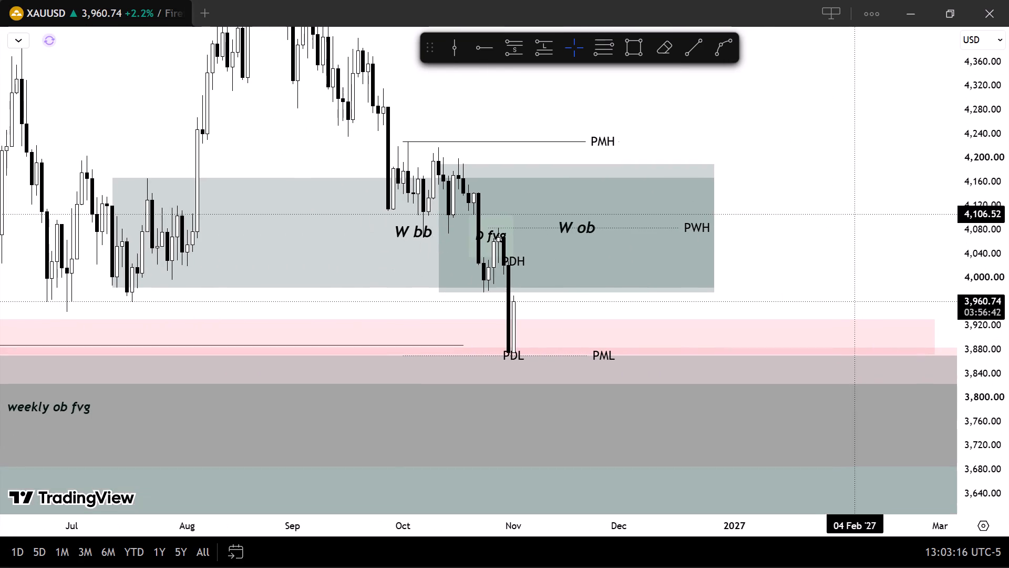
pyautogui.scroll(8, 1008, 307)
pyautogui.scroll(5, 760, 281)
pyautogui.moveTo(738, 226); pyautogui.dragTo(834, 255)
pyautogui.scroll(-3, 678, 276)
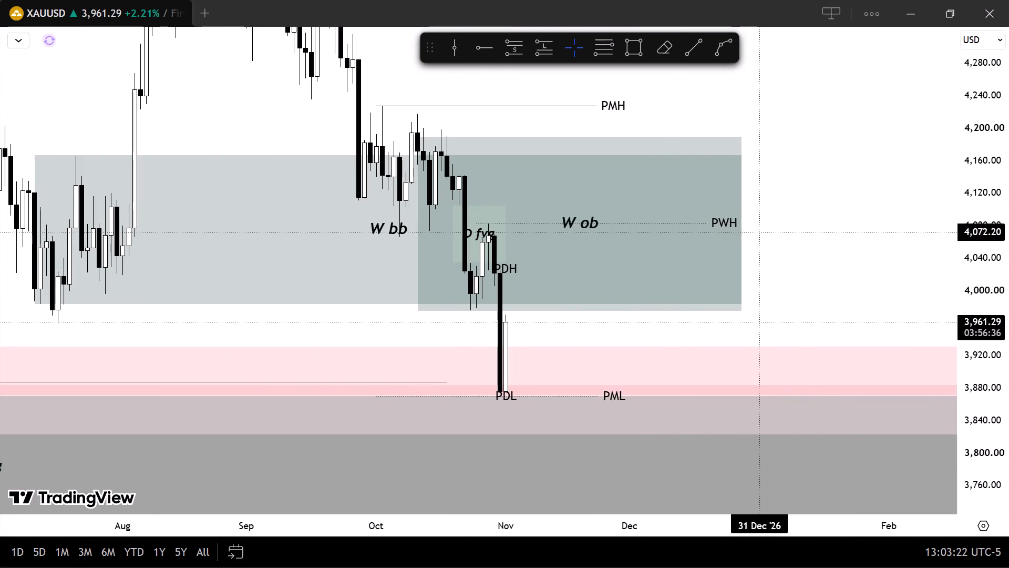
# Draw a Fib retracement from the previous month high at 4,227.64 to the previous month low at 3,870.12, ending 11 December 2026.
pyautogui.click(606, 49)
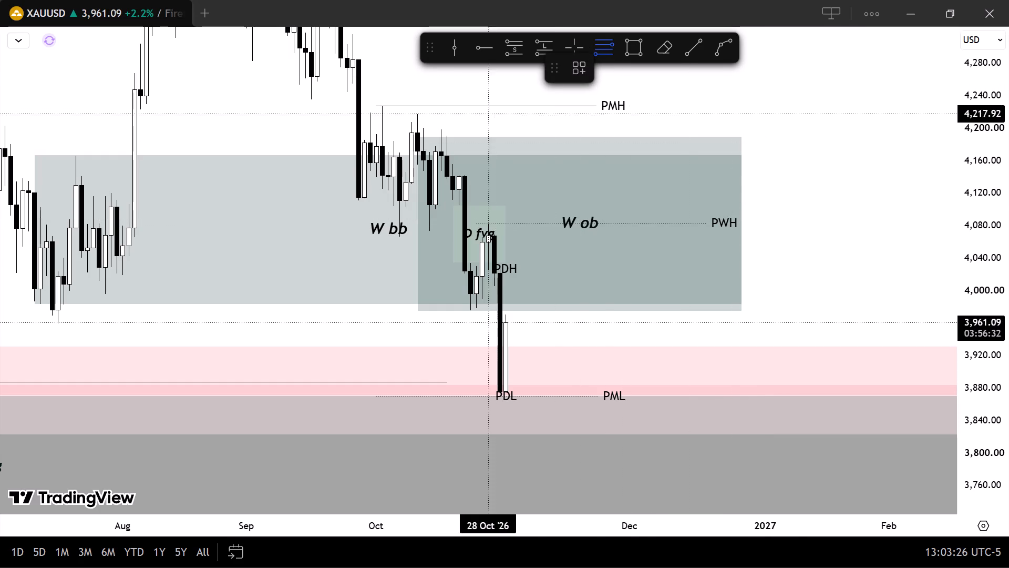
pyautogui.click(480, 107)
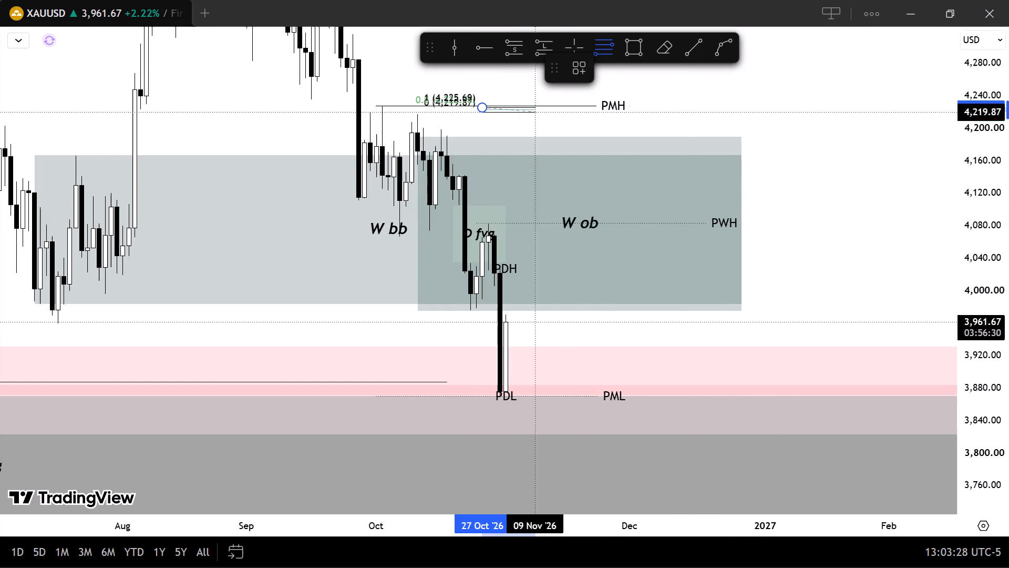
pyautogui.click(676, 397)
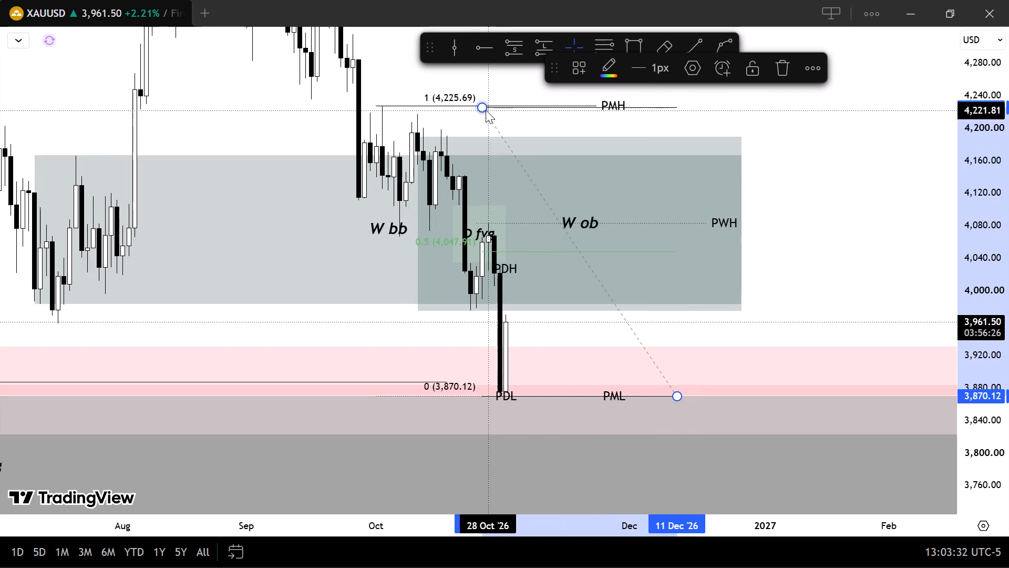
pyautogui.moveTo(486, 110); pyautogui.dragTo(467, 106)
pyautogui.click(822, 230)
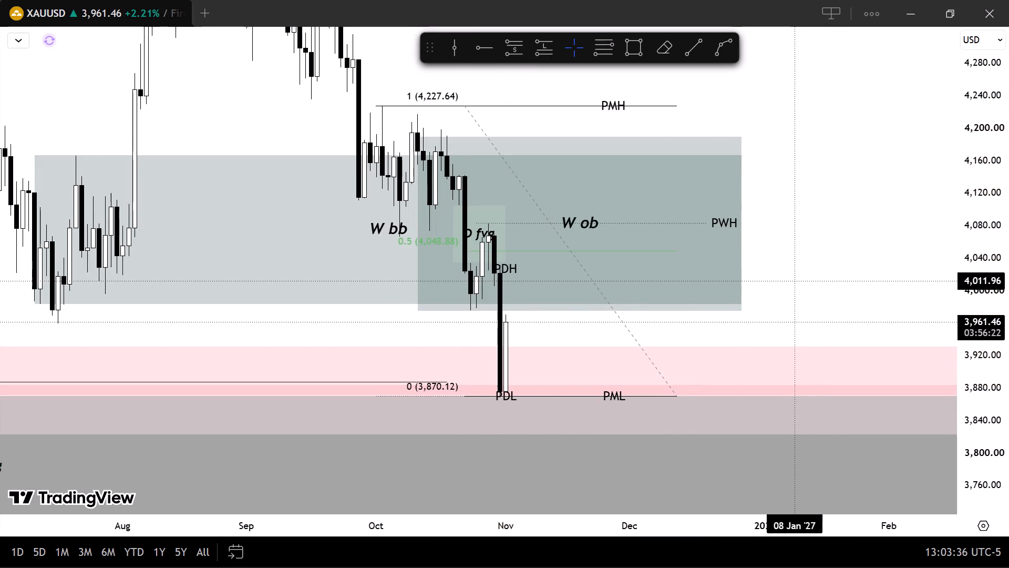
# Examine late October's daily candles against the retracement's 0.5 level, the daily fair value gap and the PDH.
pyautogui.moveTo(787, 282); pyautogui.dragTo(912, 291)
pyautogui.scroll(9, 1008, 307)
pyautogui.scroll(5, 904, 281)
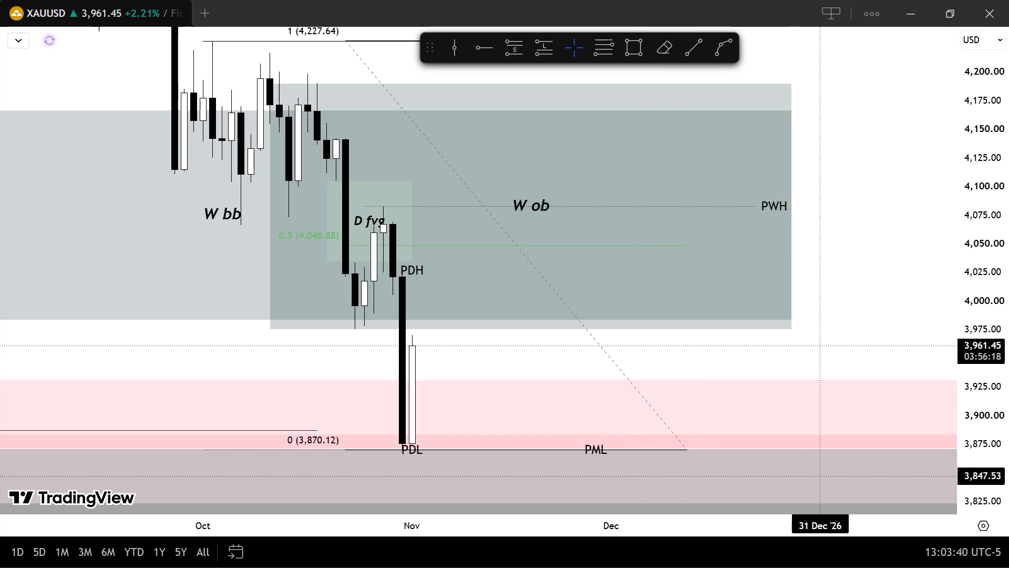
pyautogui.scroll(7, 1008, 377)
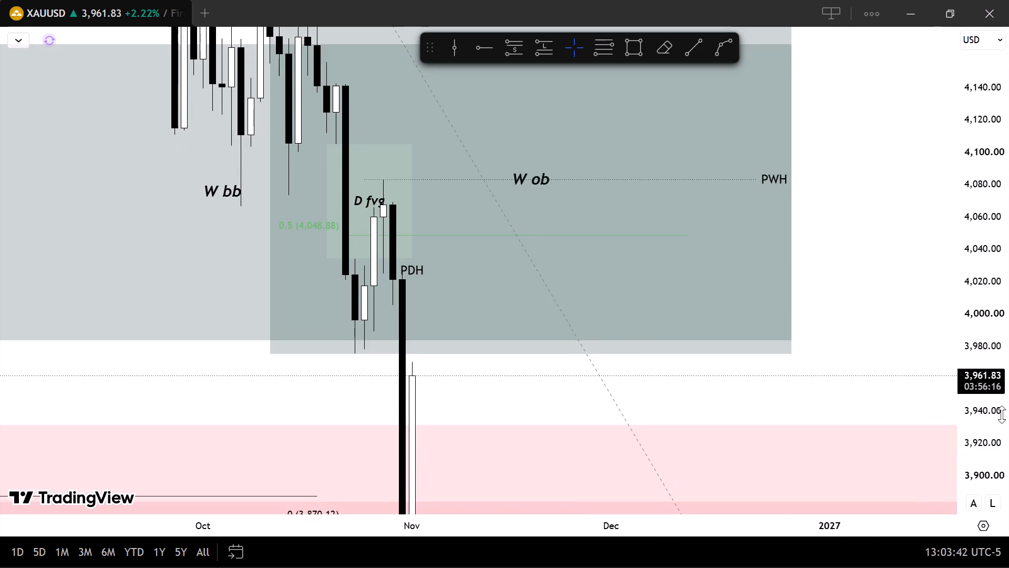
pyautogui.scroll(17, 1002, 414)
pyautogui.scroll(8, 975, 429)
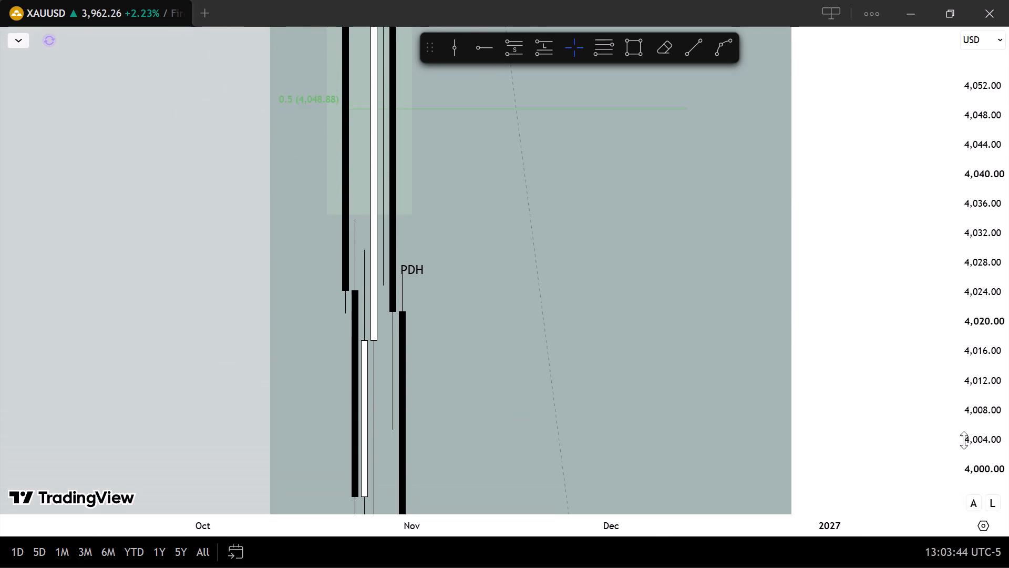
pyautogui.scroll(6, 903, 443)
pyautogui.scroll(-9, 992, 445)
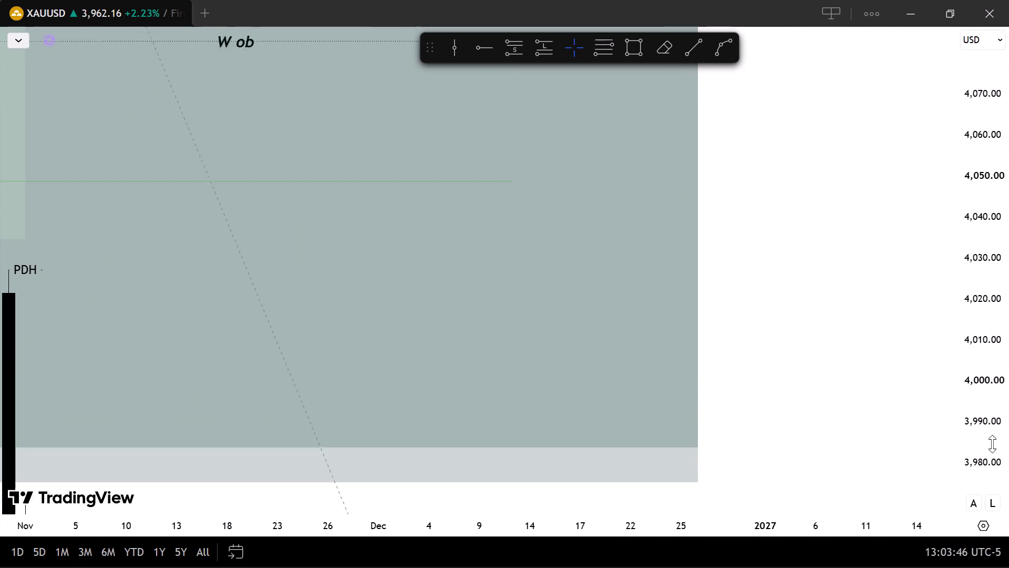
pyautogui.scroll(-16, 992, 444)
pyautogui.moveTo(245, 360); pyautogui.dragTo(705, 370)
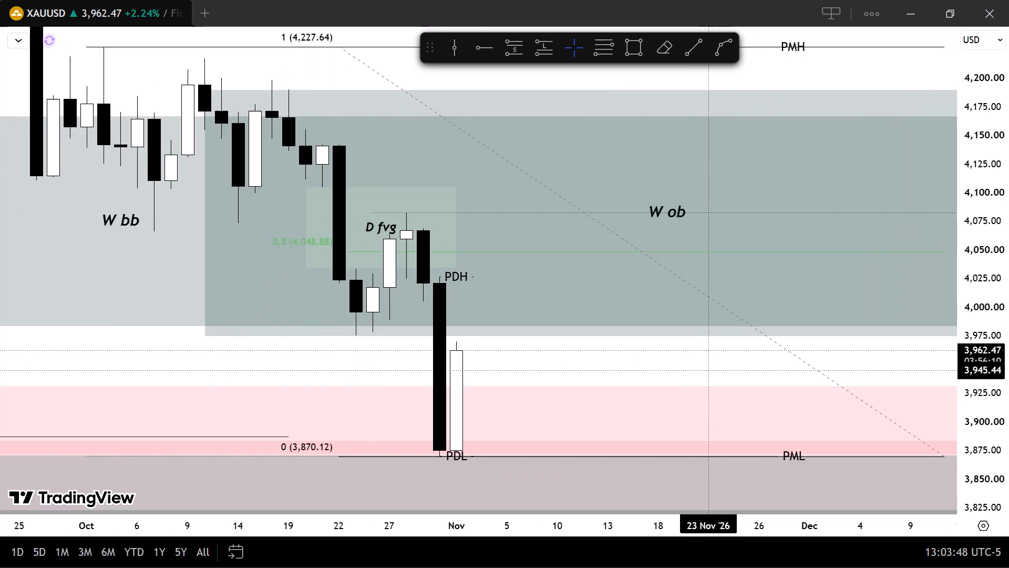
pyautogui.moveTo(705, 370); pyautogui.dragTo(735, 395)
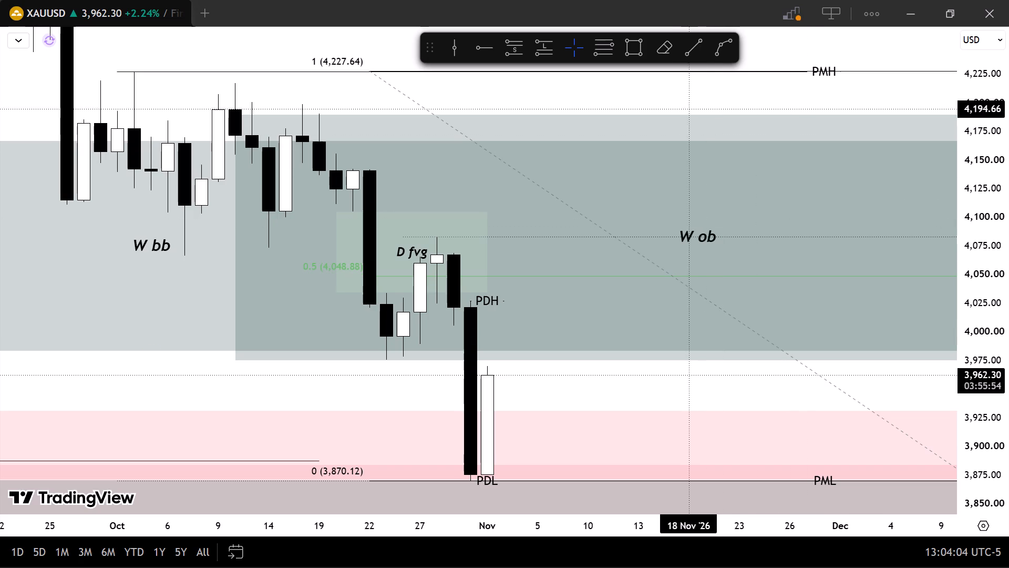
# Mark a daily order block from 28 October to 9 November 2026 between 4,069.36 and 4,006.02, using the saved ob 1d template.
pyautogui.click(622, 49)
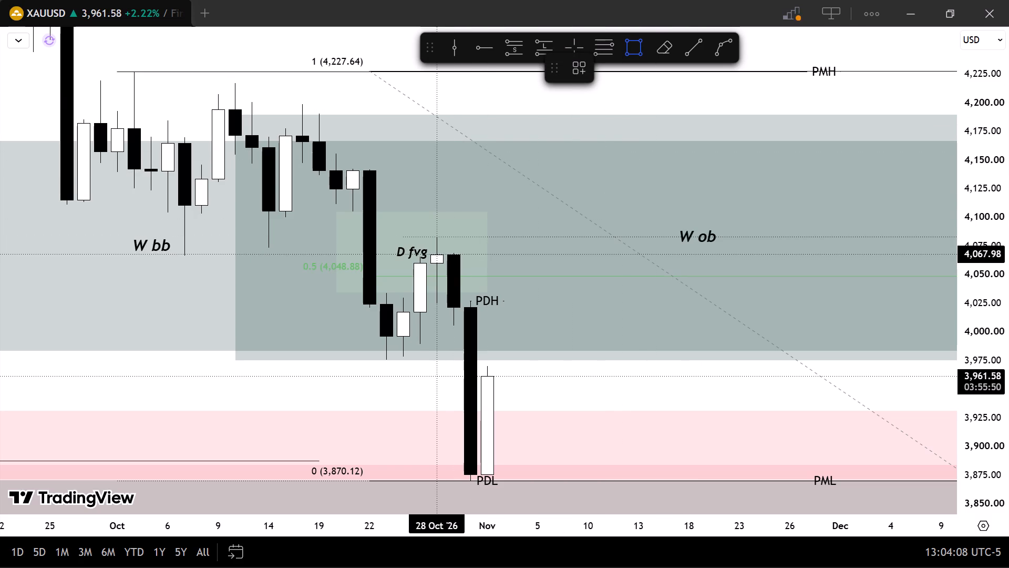
pyautogui.click(439, 252)
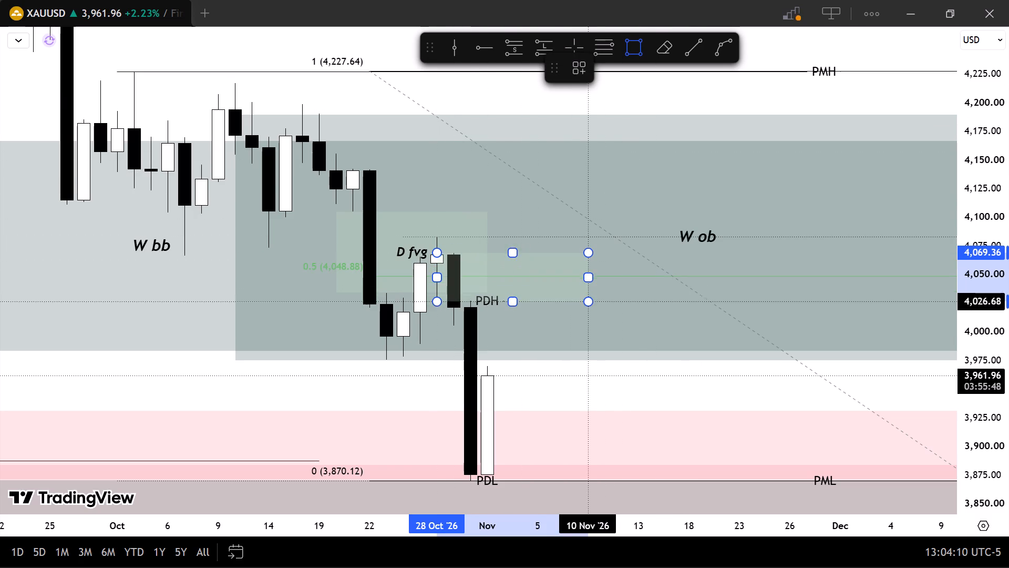
pyautogui.click(564, 325)
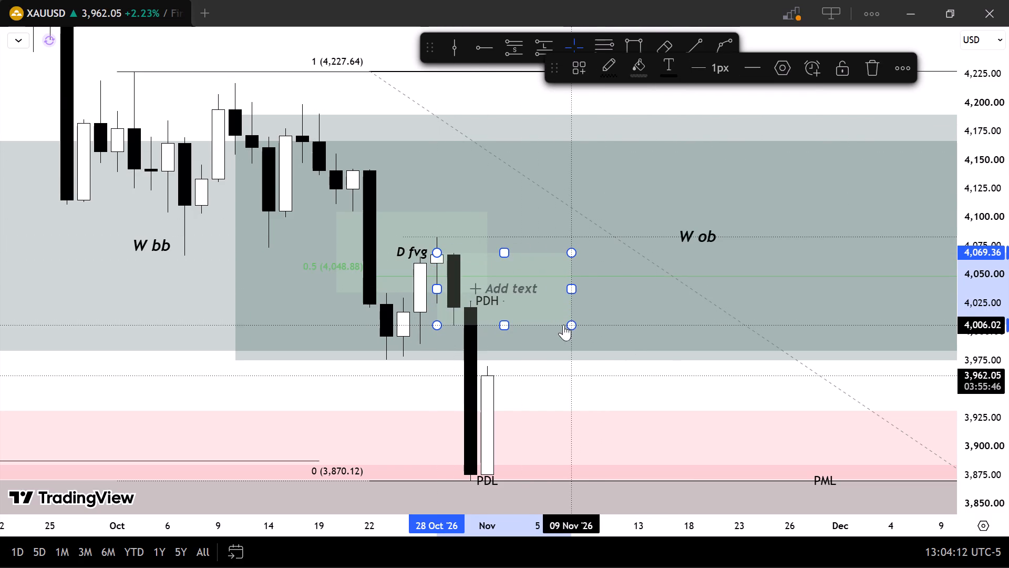
pyautogui.click(581, 74)
pyautogui.scroll(-6, 609, 350)
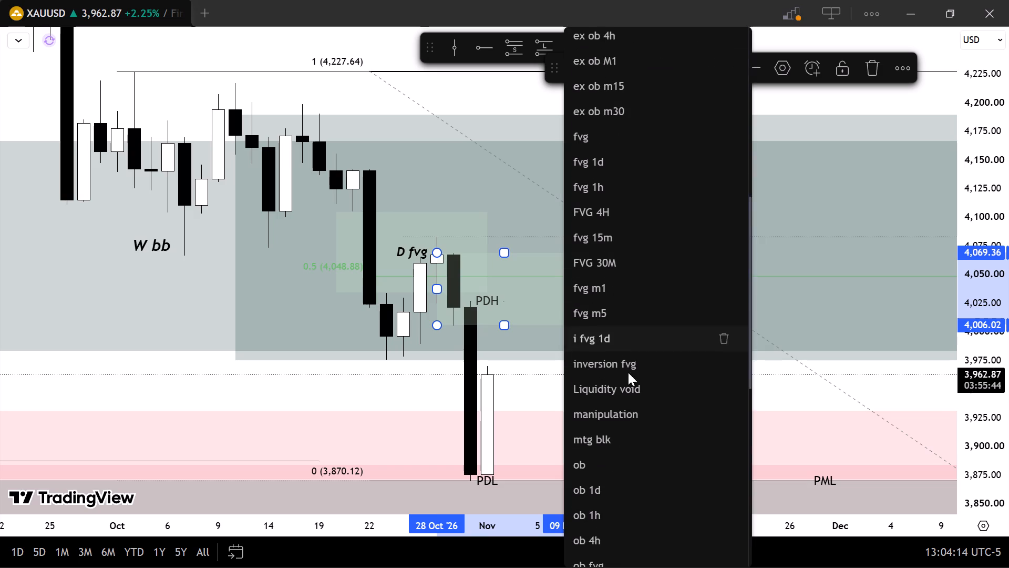
pyautogui.scroll(-2, 626, 442)
pyautogui.click(614, 337)
pyautogui.click(640, 382)
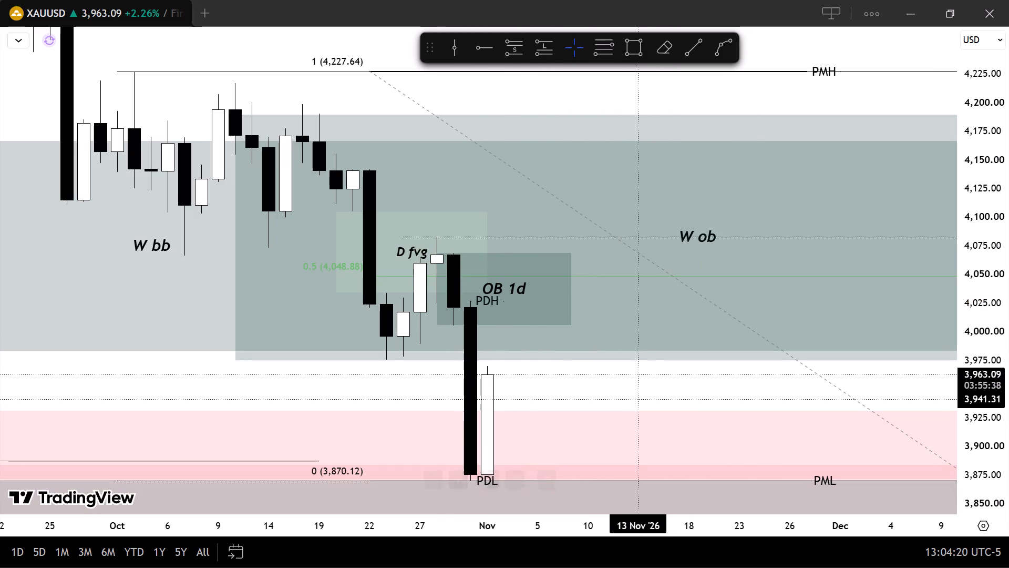
# Switch the XAUUSD chart to the 4h timeframe.
pyautogui.write('4h')
pyautogui.press('Return')
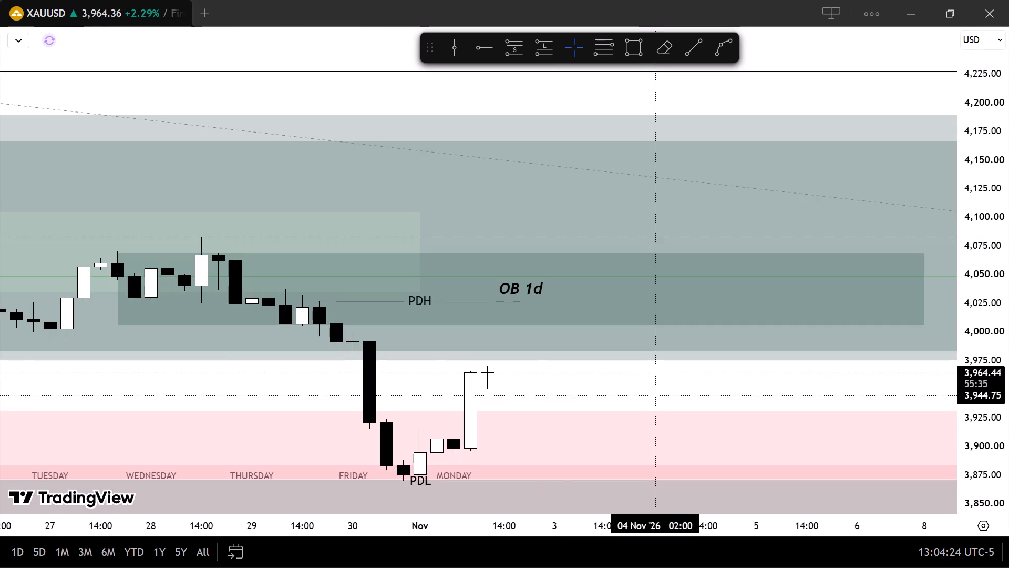
pyautogui.scroll(-8, 655, 395)
pyautogui.scroll(7, 1008, 391)
pyautogui.scroll(-4, 904, 403)
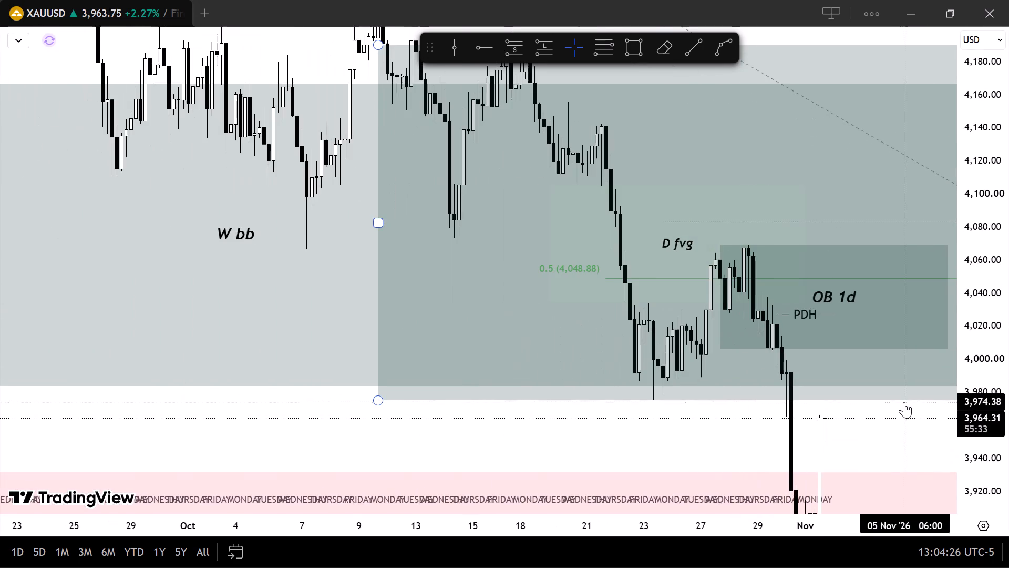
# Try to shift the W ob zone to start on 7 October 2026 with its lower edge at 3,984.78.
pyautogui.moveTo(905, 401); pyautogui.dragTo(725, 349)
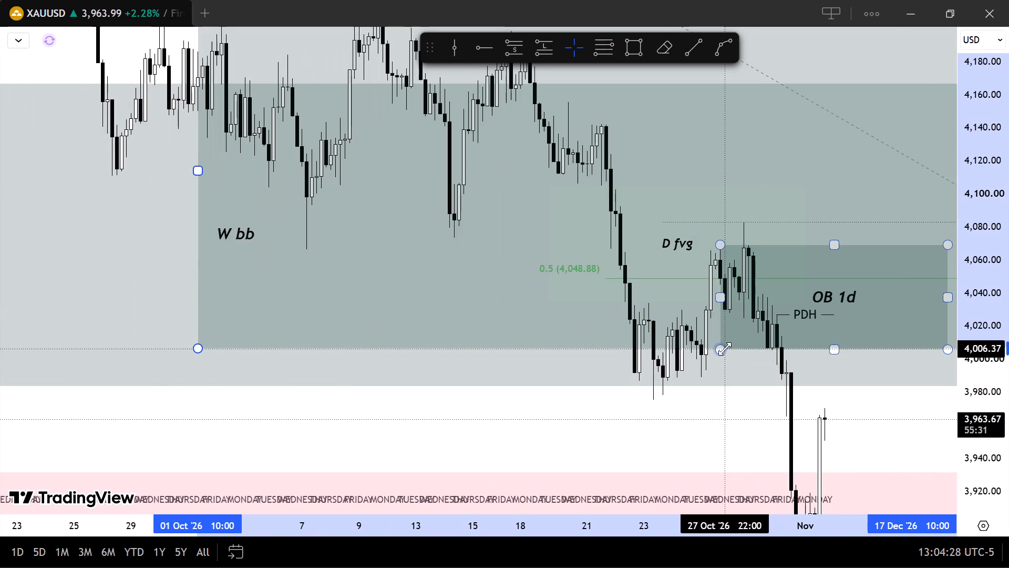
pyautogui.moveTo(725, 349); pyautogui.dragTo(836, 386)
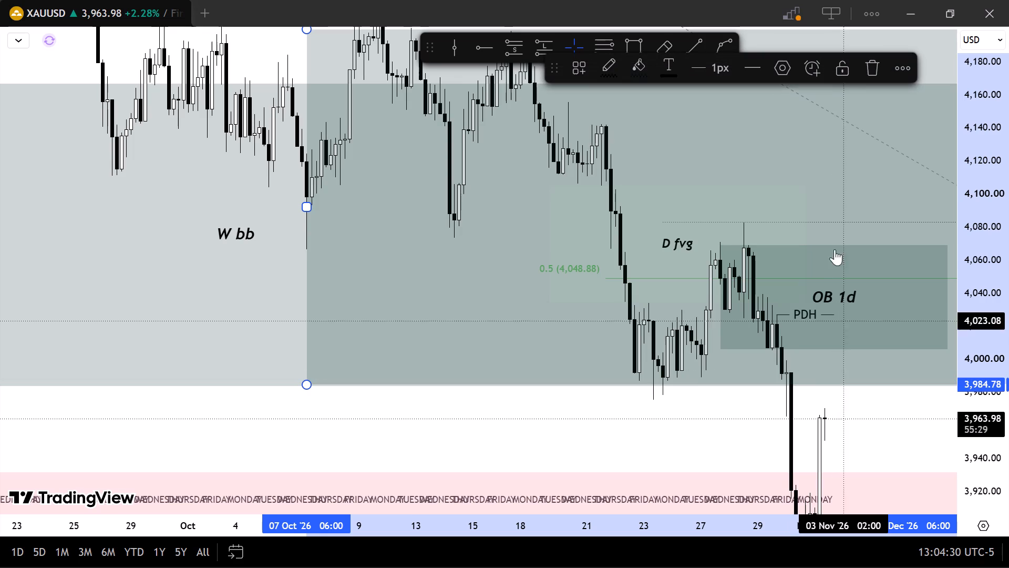
# Exit the full-screen chart view and move the floating drawing and properties toolbars clear of the undo controls.
pyautogui.press('Escape')
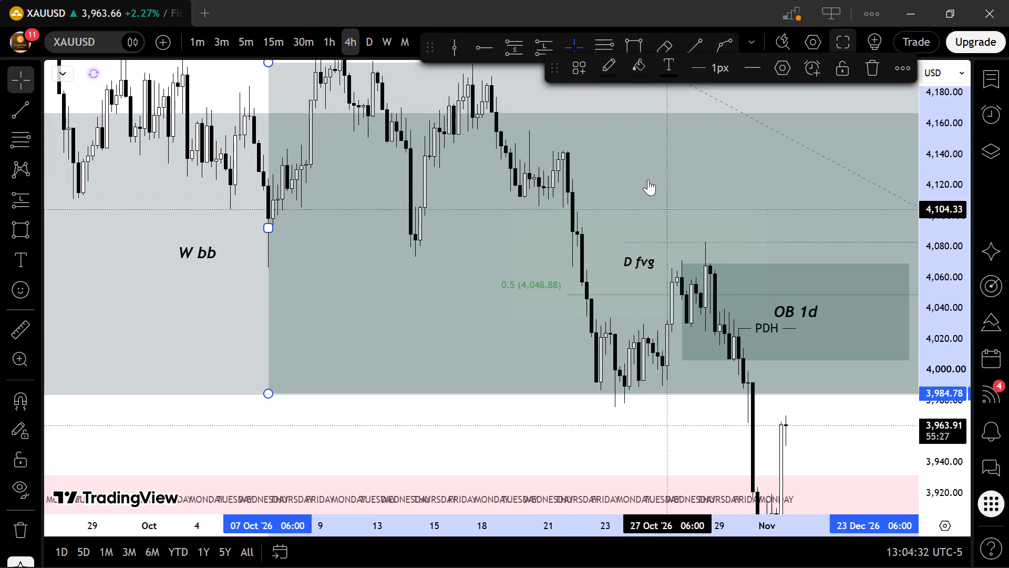
pyautogui.moveTo(555, 69); pyautogui.dragTo(555, 74)
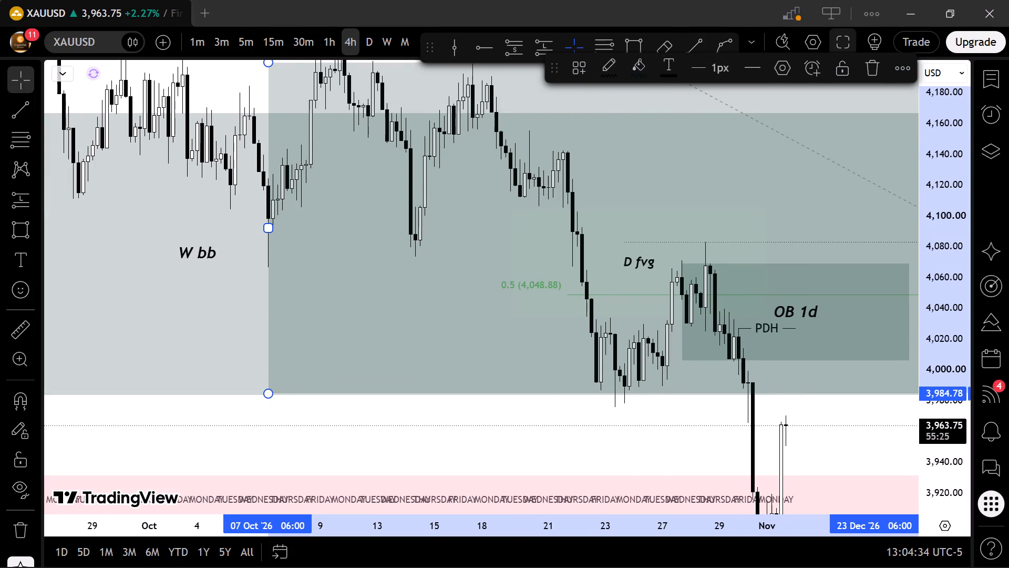
pyautogui.moveTo(555, 74); pyautogui.dragTo(529, 133)
pyautogui.moveTo(426, 52); pyautogui.dragTo(415, 103)
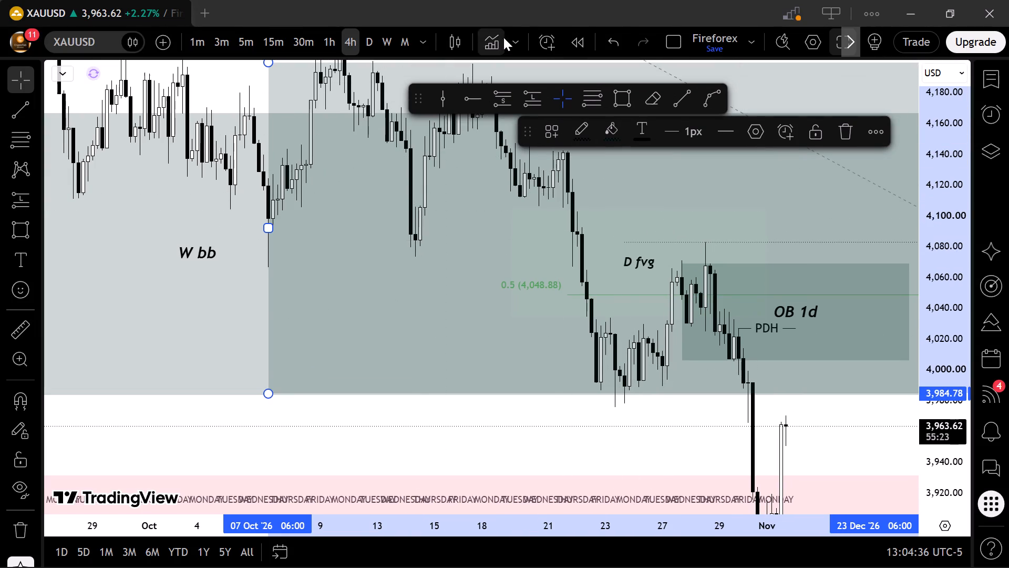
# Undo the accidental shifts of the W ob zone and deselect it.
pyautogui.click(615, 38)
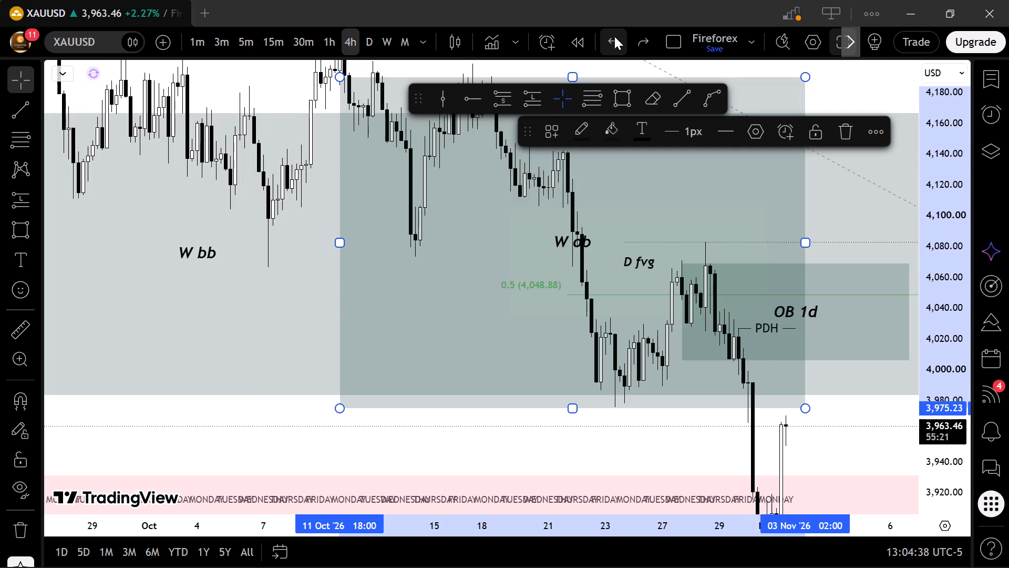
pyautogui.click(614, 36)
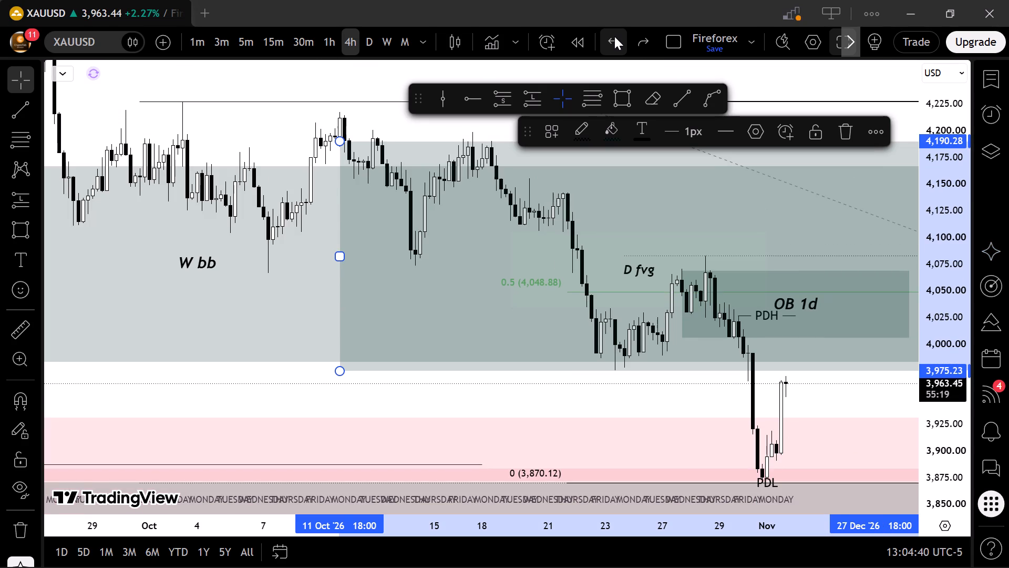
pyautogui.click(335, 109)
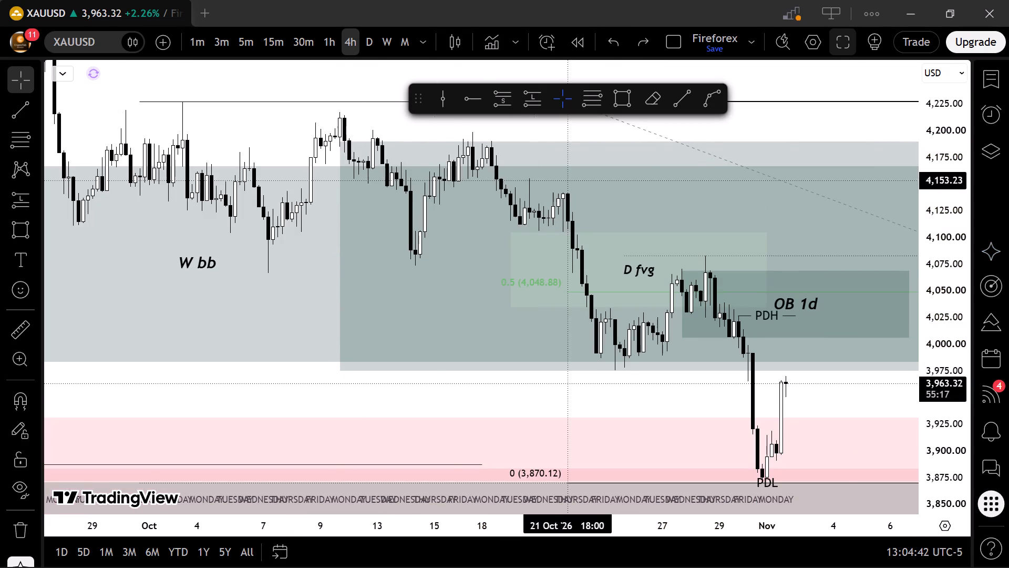
# Examine the 4h price action around the W ob, OB 1d and D fvg zones and the PDH and PDL levels.
pyautogui.scroll(-6, 636, 261)
pyautogui.moveTo(760, 390); pyautogui.dragTo(562, 343)
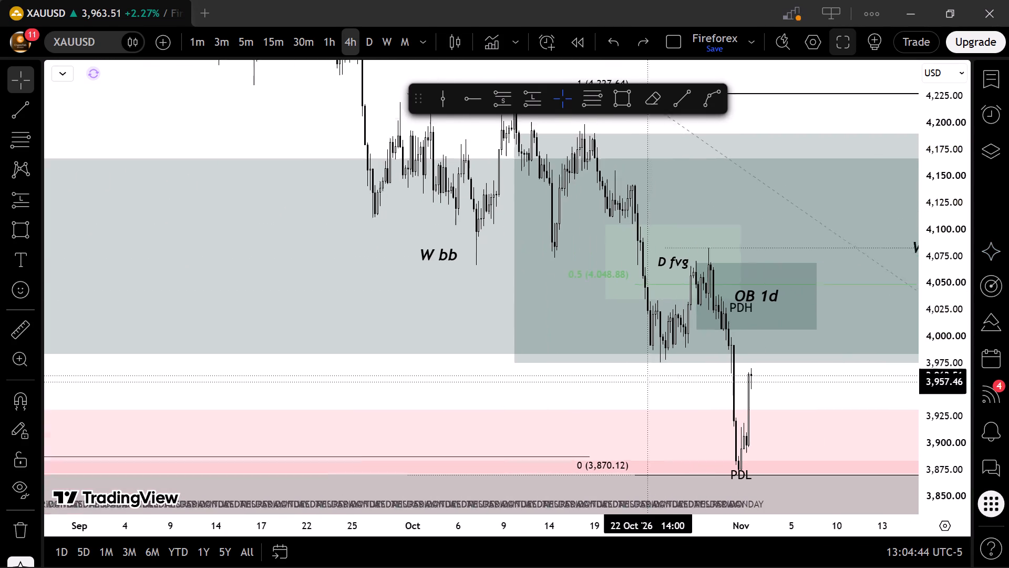
pyautogui.moveTo(562, 343); pyautogui.dragTo(512, 316)
pyautogui.scroll(11, 1008, 353)
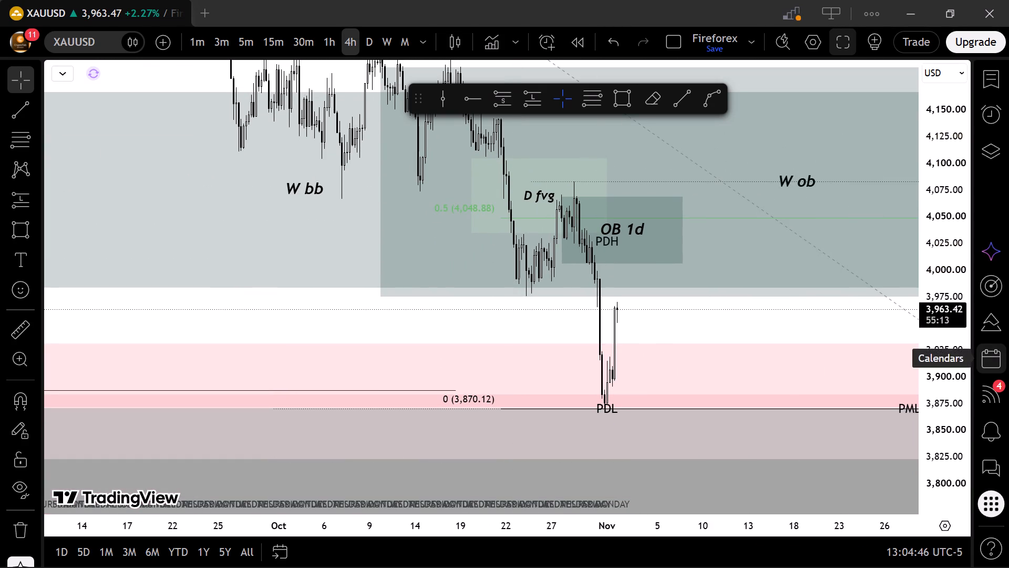
pyautogui.scroll(3, 1008, 353)
pyautogui.scroll(9, 932, 342)
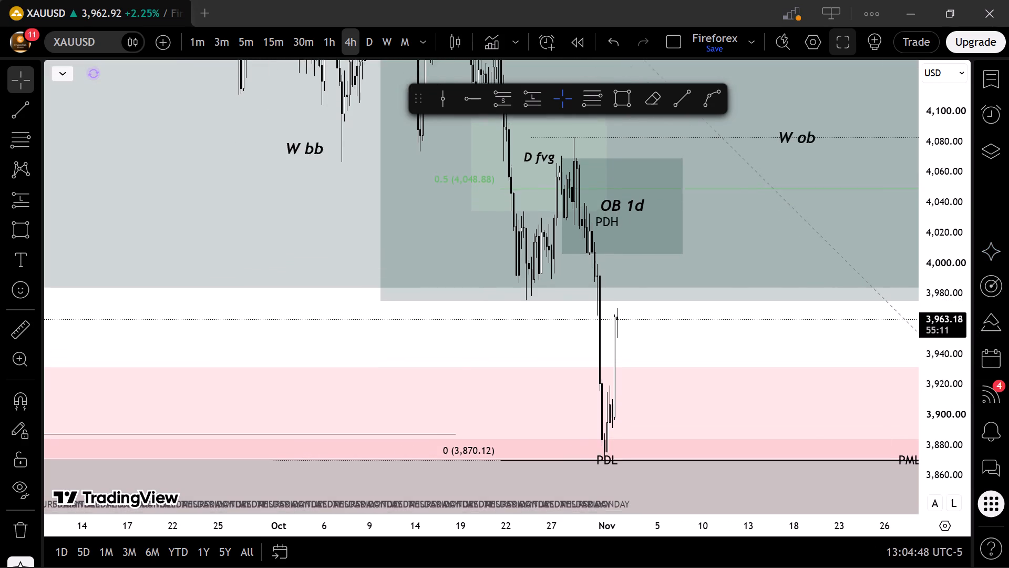
pyautogui.scroll(4, 766, 342)
pyautogui.moveTo(554, 359); pyautogui.dragTo(450, 361)
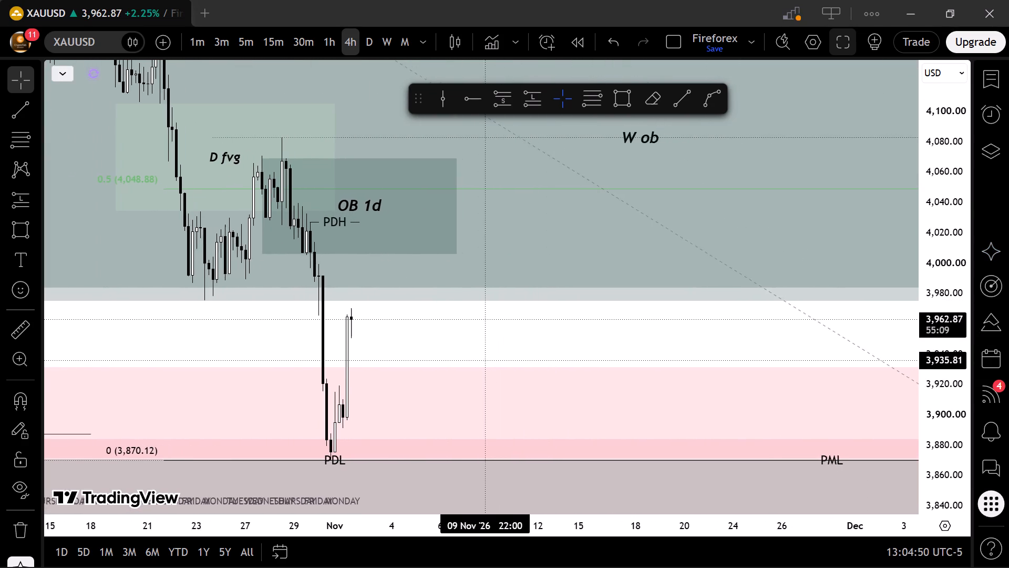
pyautogui.moveTo(450, 361); pyautogui.dragTo(445, 361)
pyautogui.write('4h')
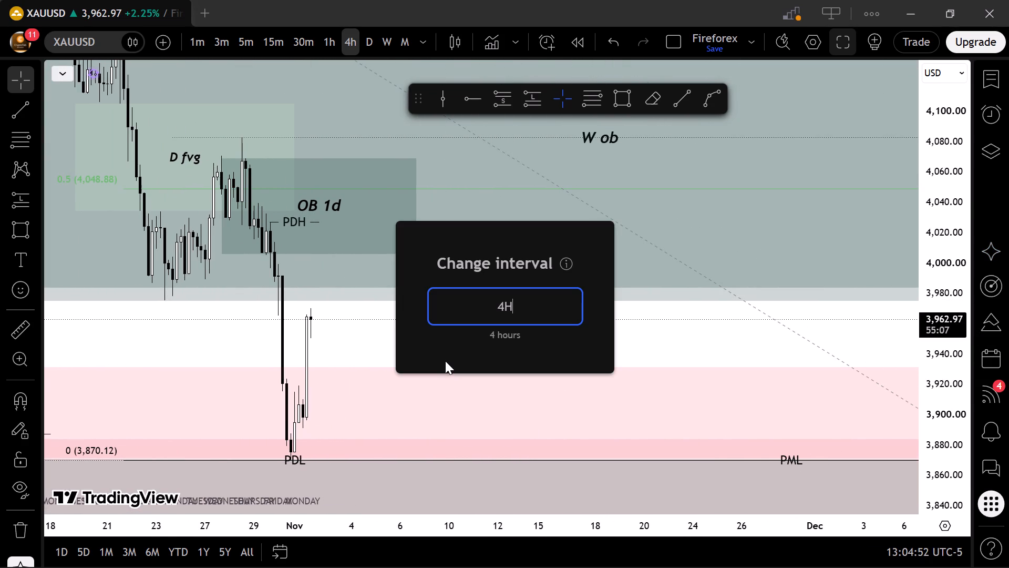
pyautogui.press('Return')
pyautogui.moveTo(451, 325); pyautogui.dragTo(677, 357)
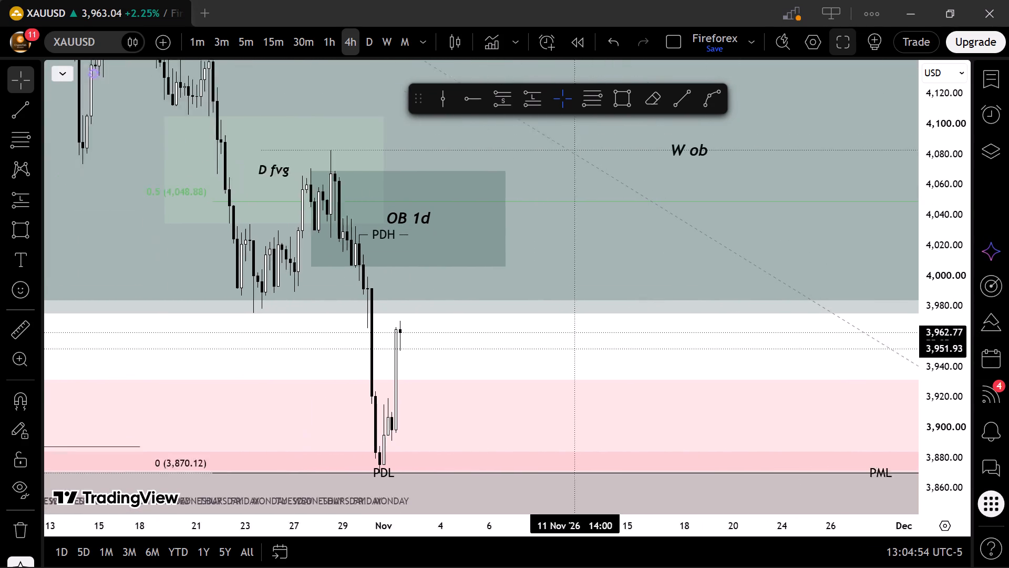
pyautogui.moveTo(677, 357); pyautogui.dragTo(797, 359)
pyautogui.scroll(1, 1006, 357)
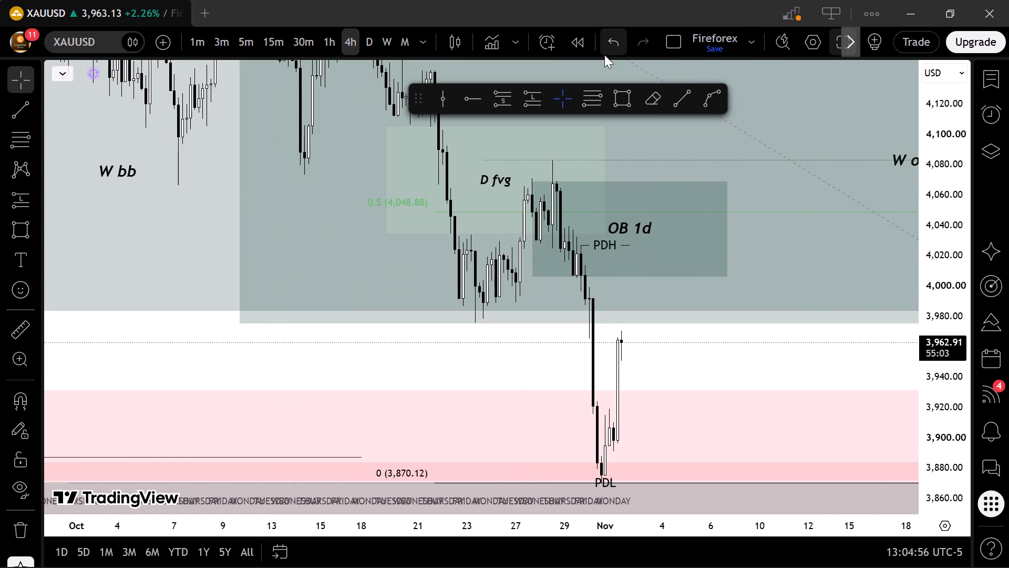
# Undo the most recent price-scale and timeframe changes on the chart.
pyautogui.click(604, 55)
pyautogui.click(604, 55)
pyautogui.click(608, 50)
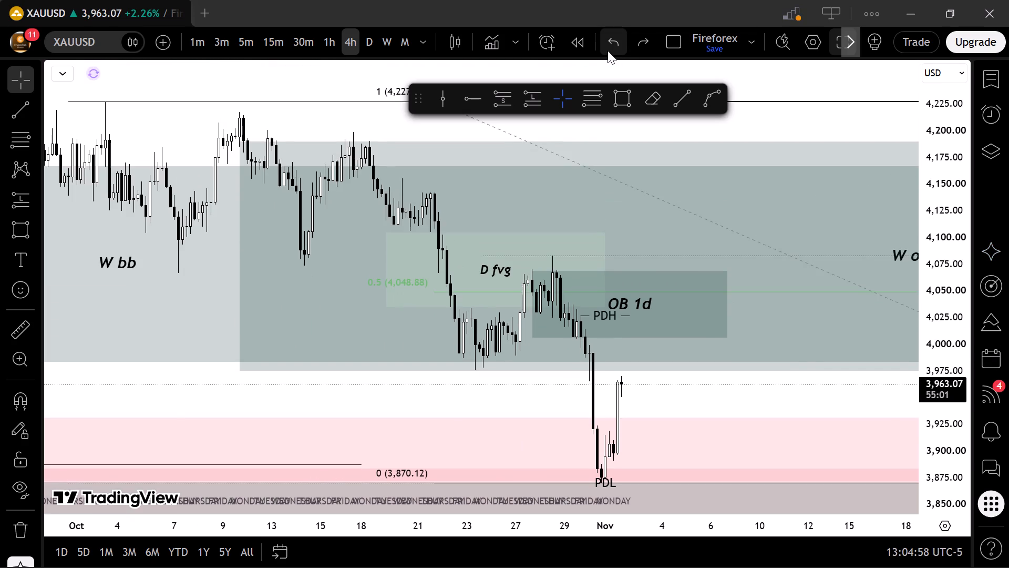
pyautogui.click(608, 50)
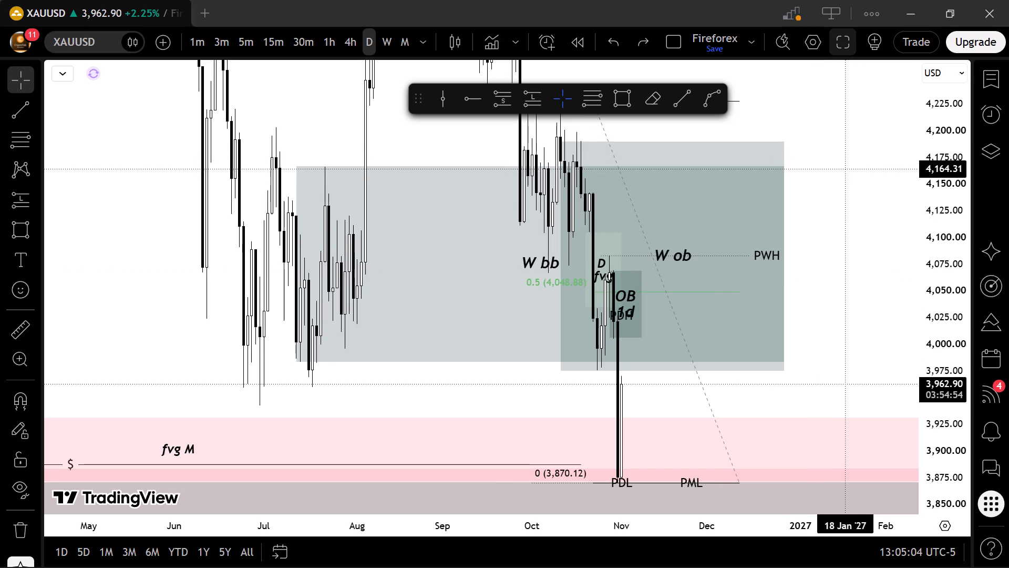
# Set the XAUUSD chart to the 4h timeframe.
pyautogui.press('4')
pyautogui.press('h')
pyautogui.press('Return')
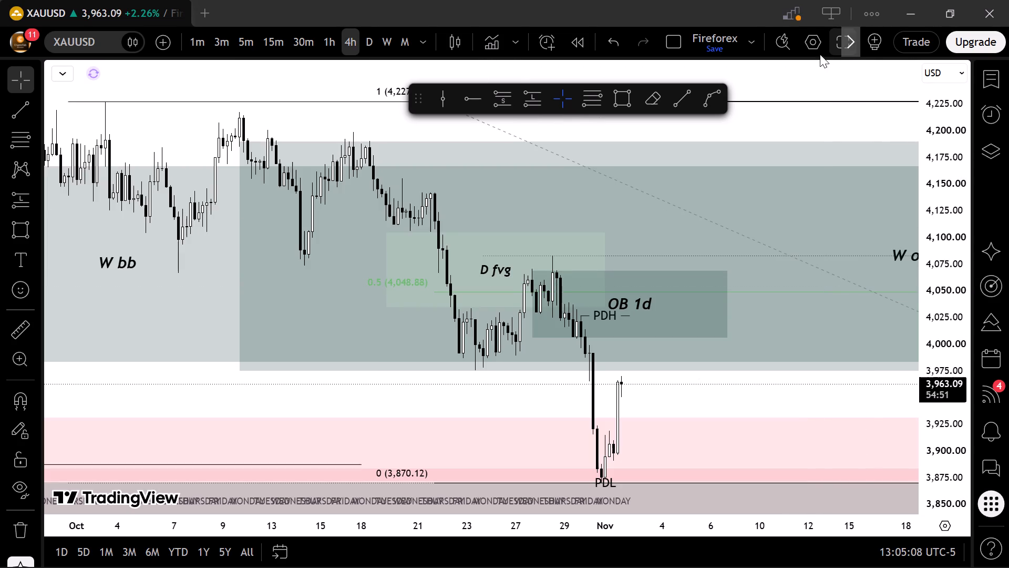
# Switch the chart to the full-screen view with the surrounding panels hidden.
pyautogui.click(845, 45)
pyautogui.click(818, 43)
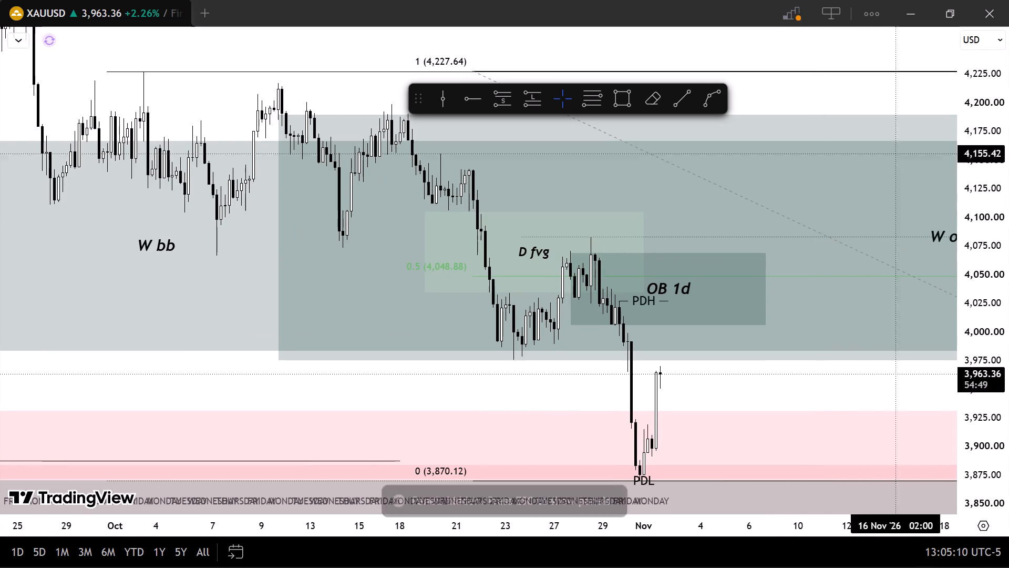
# Lock the W ob zone so it cannot be moved accidentally.
pyautogui.scroll(8, 1008, 259)
pyautogui.moveTo(814, 409); pyautogui.dragTo(729, 286)
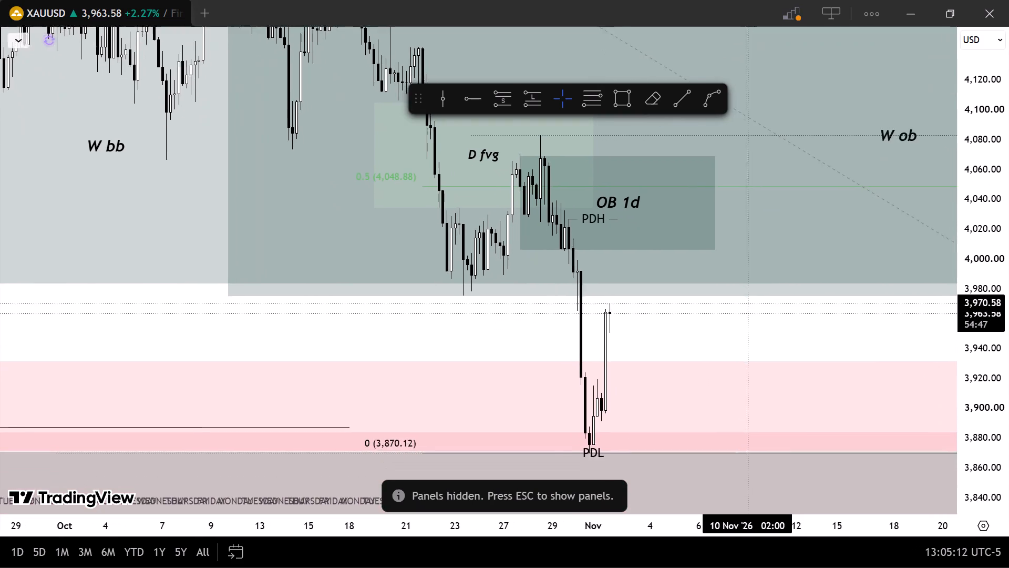
pyautogui.moveTo(729, 286); pyautogui.dragTo(713, 275)
pyautogui.click(713, 273)
pyautogui.click(715, 266)
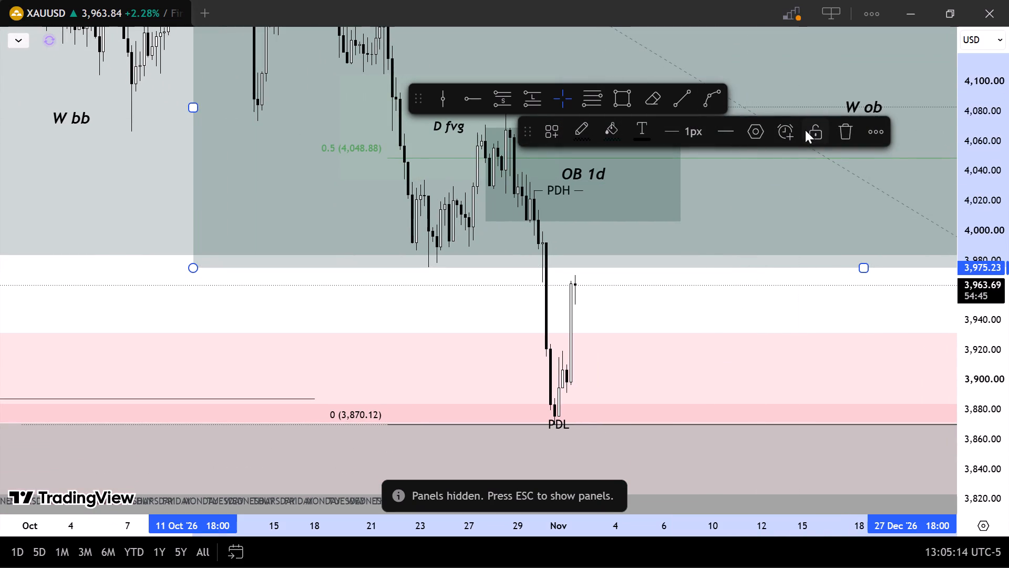
pyautogui.click(805, 130)
# Lock the W bb zone against accidental movement.
pyautogui.click(187, 250)
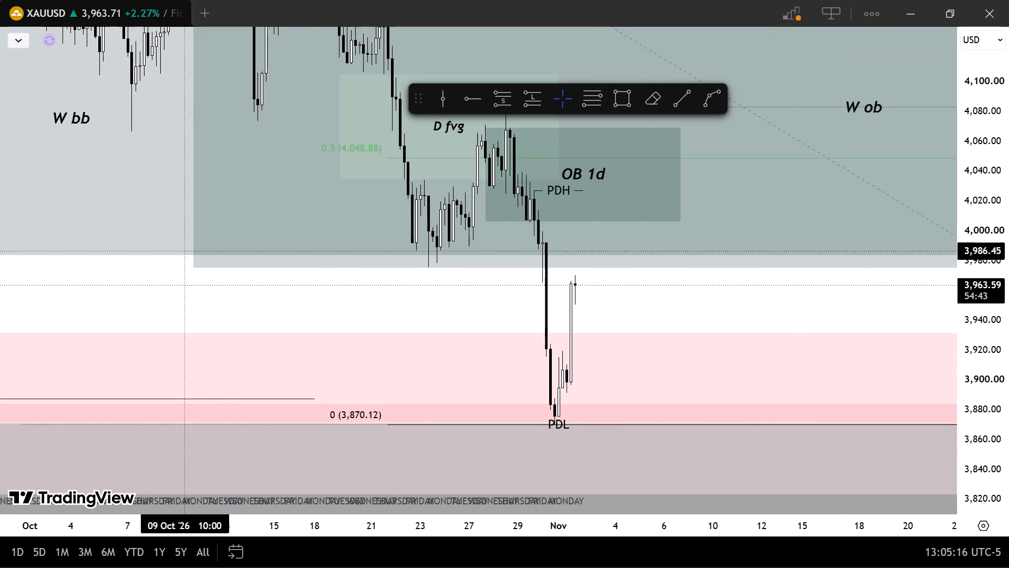
pyautogui.click(185, 252)
pyautogui.click(185, 255)
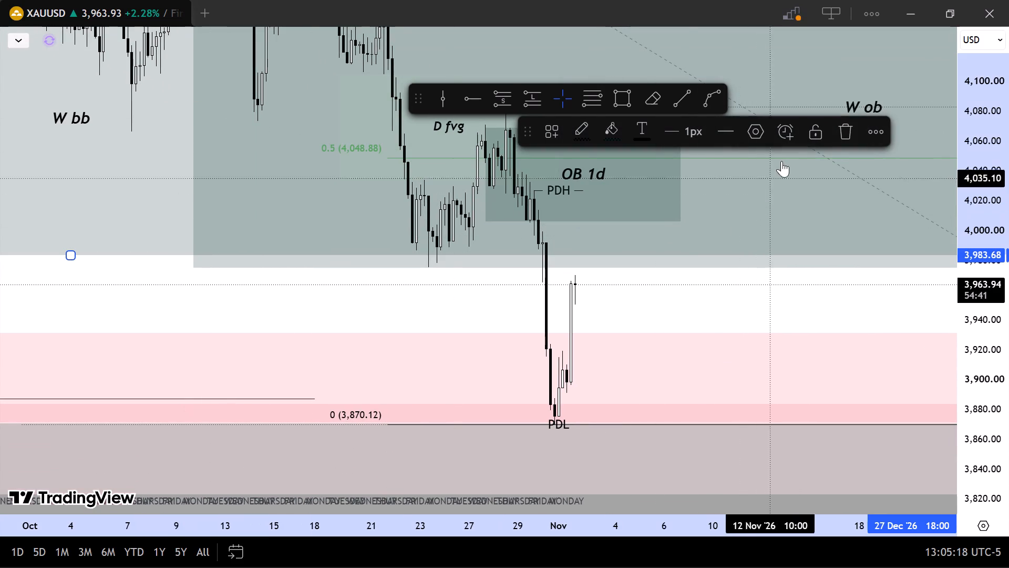
pyautogui.click(815, 129)
# Lock the pink monthly fair value gap zone and deselect it.
pyautogui.click(674, 330)
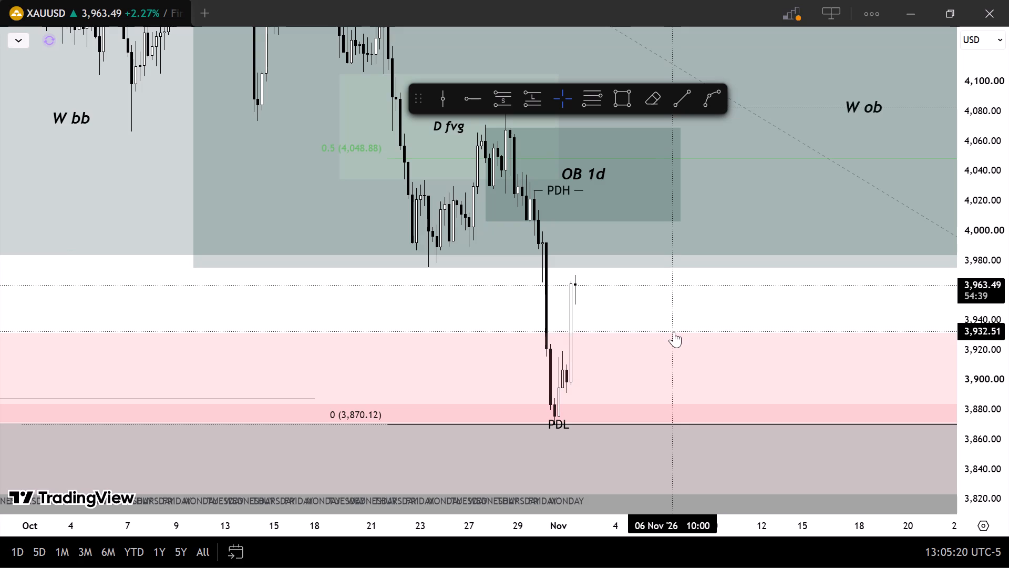
pyautogui.click(674, 331)
pyautogui.click(818, 132)
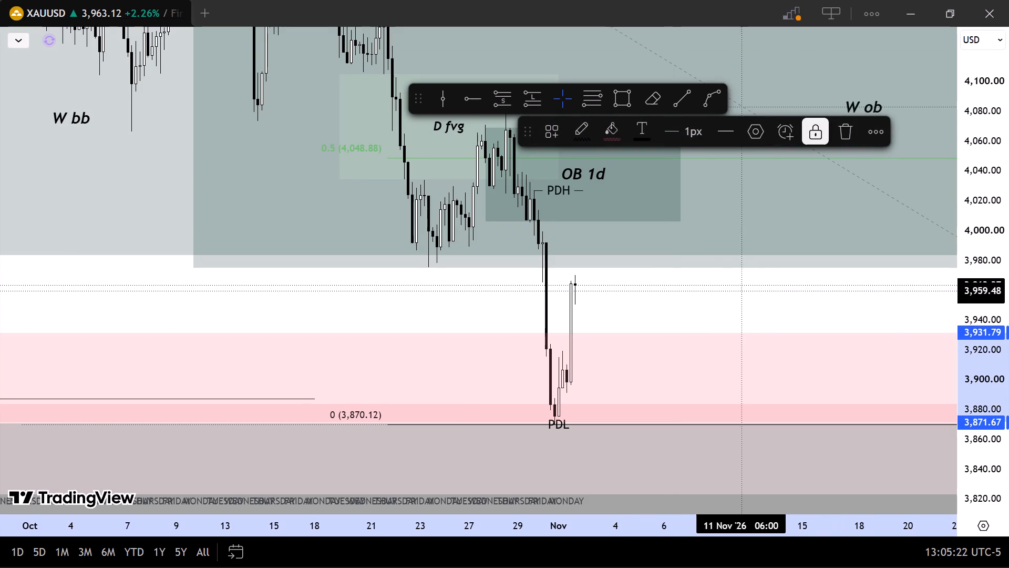
pyautogui.click(705, 339)
# Lock the Fibonacci retracement by its 0 level at 3,870.12.
pyautogui.moveTo(703, 367); pyautogui.dragTo(761, 266)
pyautogui.moveTo(687, 291); pyautogui.dragTo(790, 281)
pyautogui.click(705, 344)
pyautogui.click(712, 363)
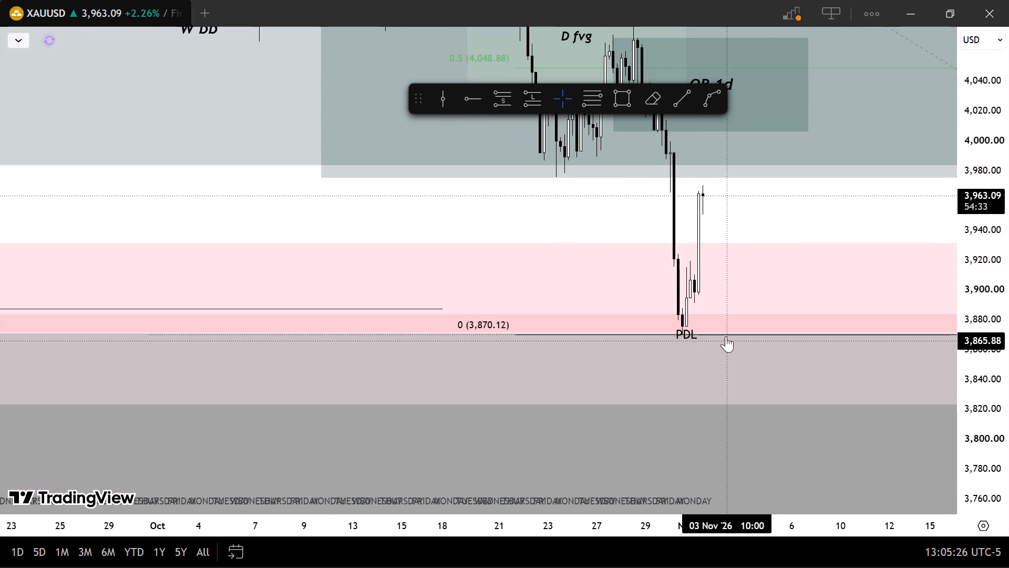
pyautogui.click(726, 336)
pyautogui.click(730, 134)
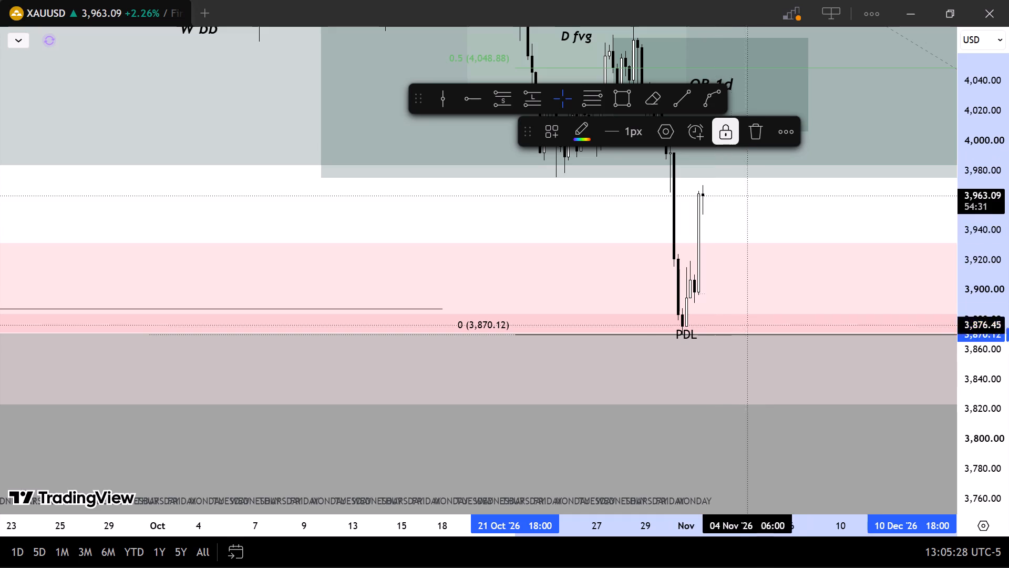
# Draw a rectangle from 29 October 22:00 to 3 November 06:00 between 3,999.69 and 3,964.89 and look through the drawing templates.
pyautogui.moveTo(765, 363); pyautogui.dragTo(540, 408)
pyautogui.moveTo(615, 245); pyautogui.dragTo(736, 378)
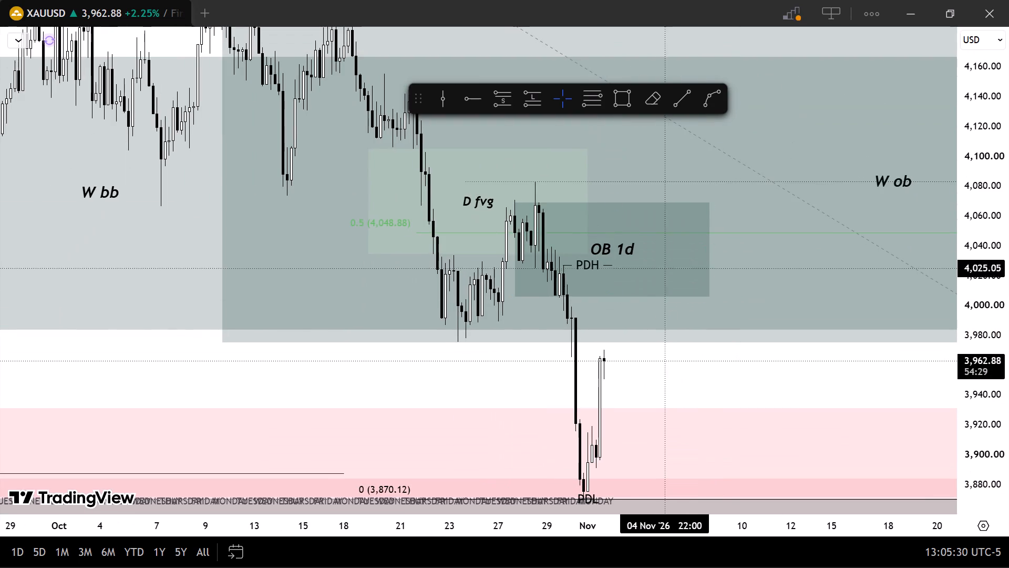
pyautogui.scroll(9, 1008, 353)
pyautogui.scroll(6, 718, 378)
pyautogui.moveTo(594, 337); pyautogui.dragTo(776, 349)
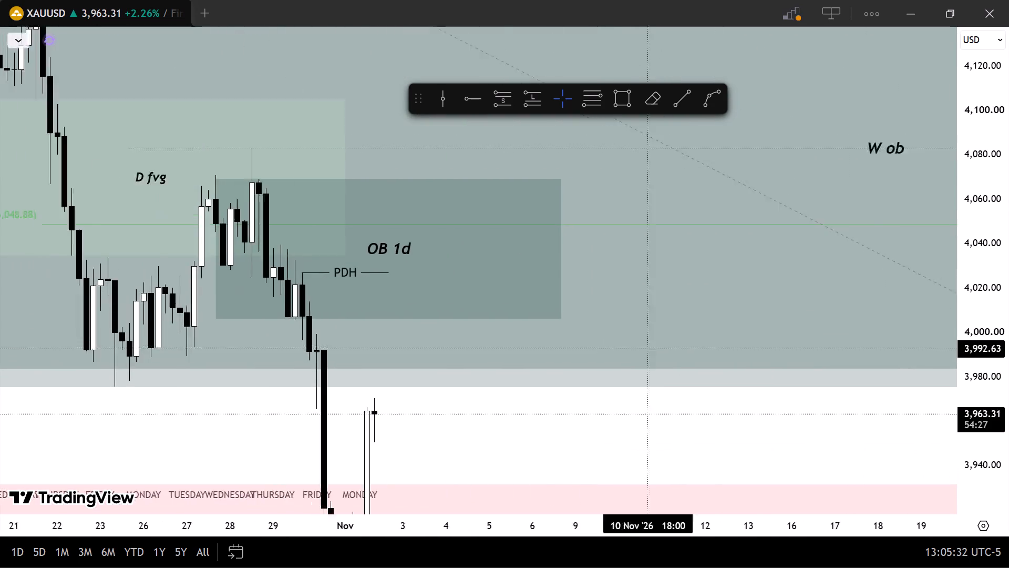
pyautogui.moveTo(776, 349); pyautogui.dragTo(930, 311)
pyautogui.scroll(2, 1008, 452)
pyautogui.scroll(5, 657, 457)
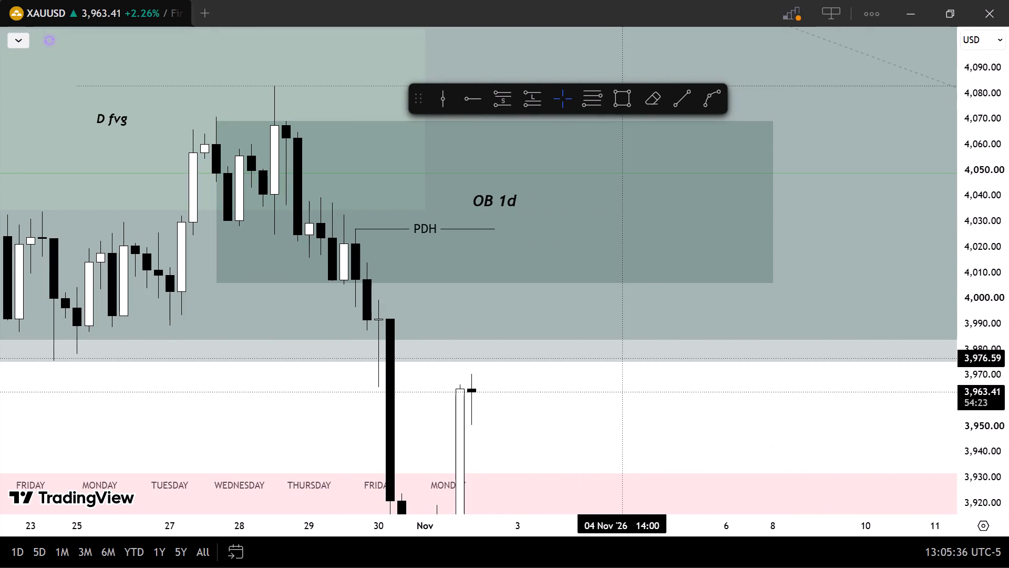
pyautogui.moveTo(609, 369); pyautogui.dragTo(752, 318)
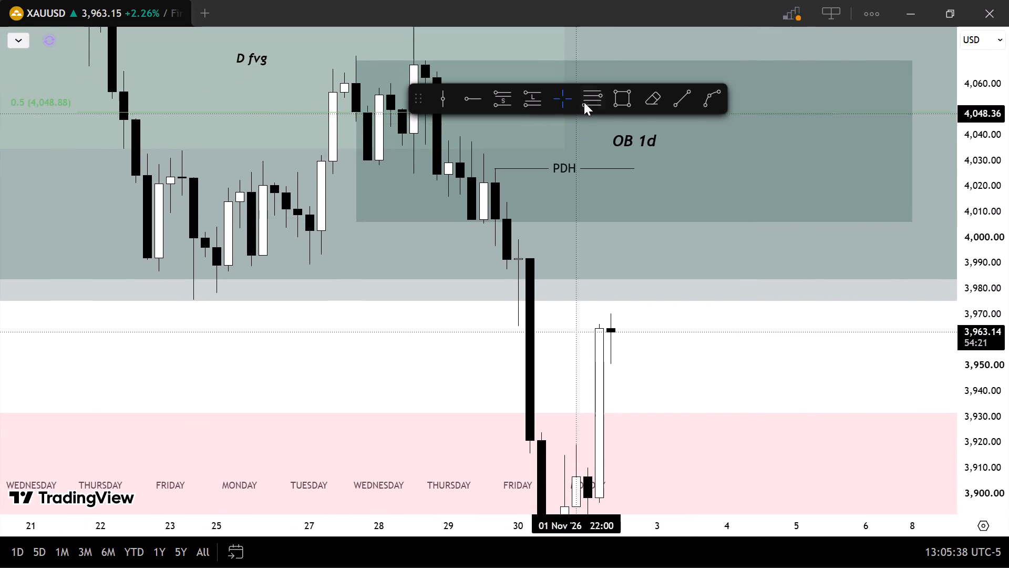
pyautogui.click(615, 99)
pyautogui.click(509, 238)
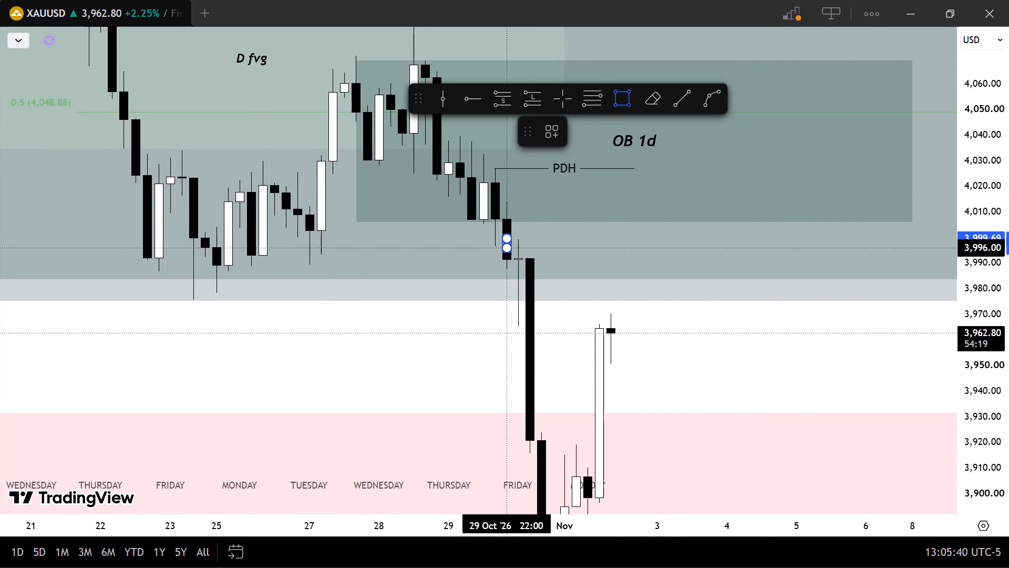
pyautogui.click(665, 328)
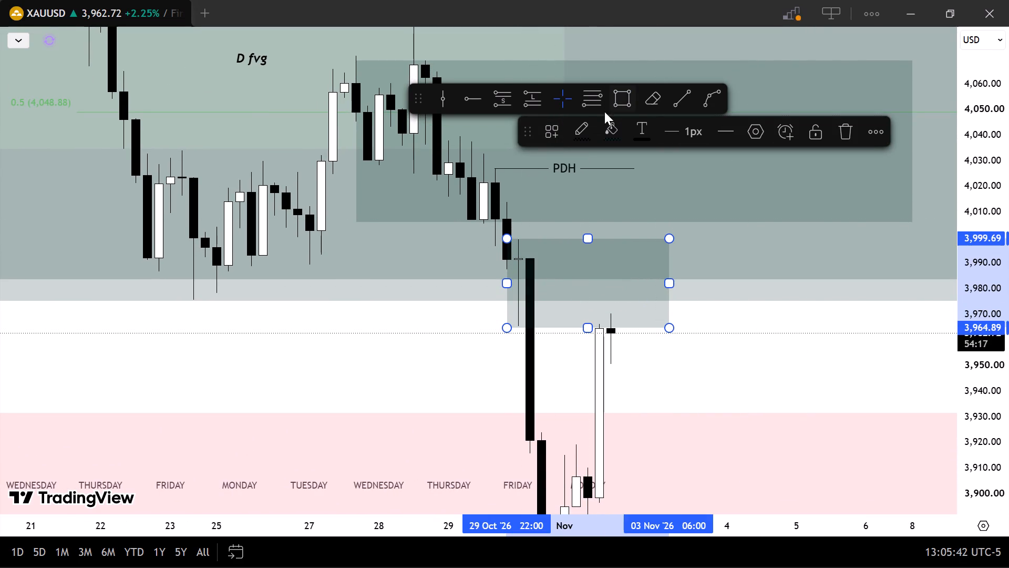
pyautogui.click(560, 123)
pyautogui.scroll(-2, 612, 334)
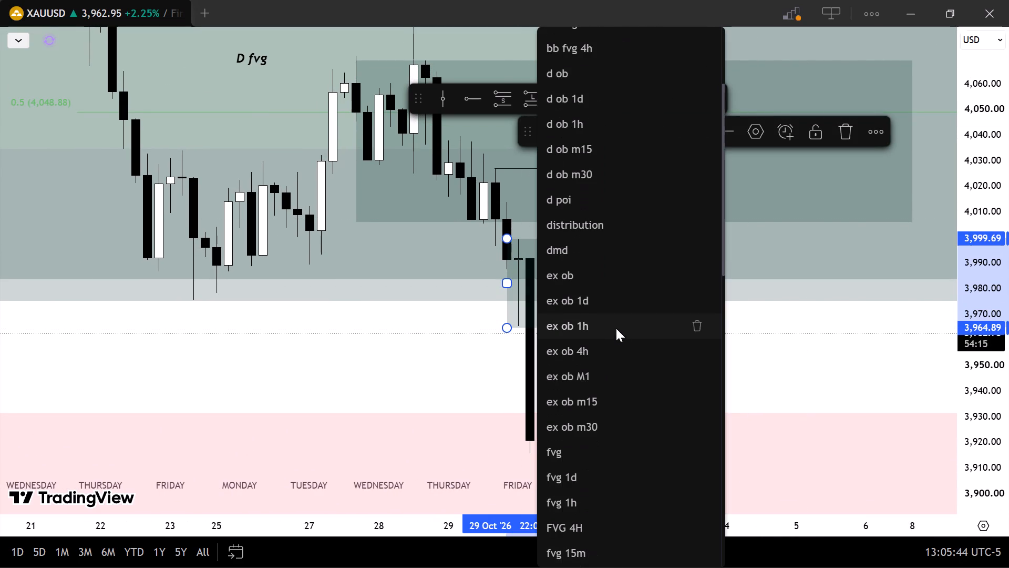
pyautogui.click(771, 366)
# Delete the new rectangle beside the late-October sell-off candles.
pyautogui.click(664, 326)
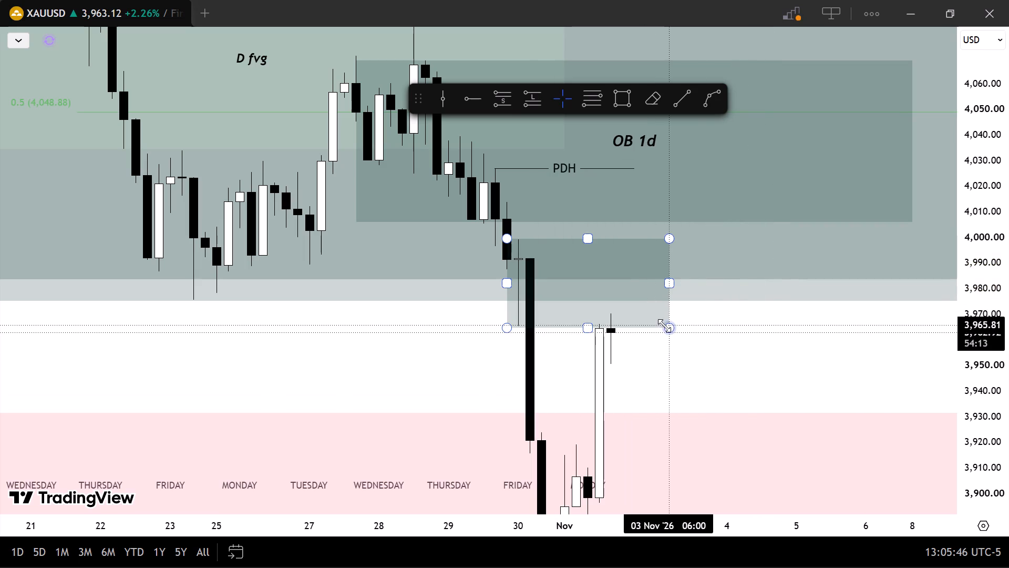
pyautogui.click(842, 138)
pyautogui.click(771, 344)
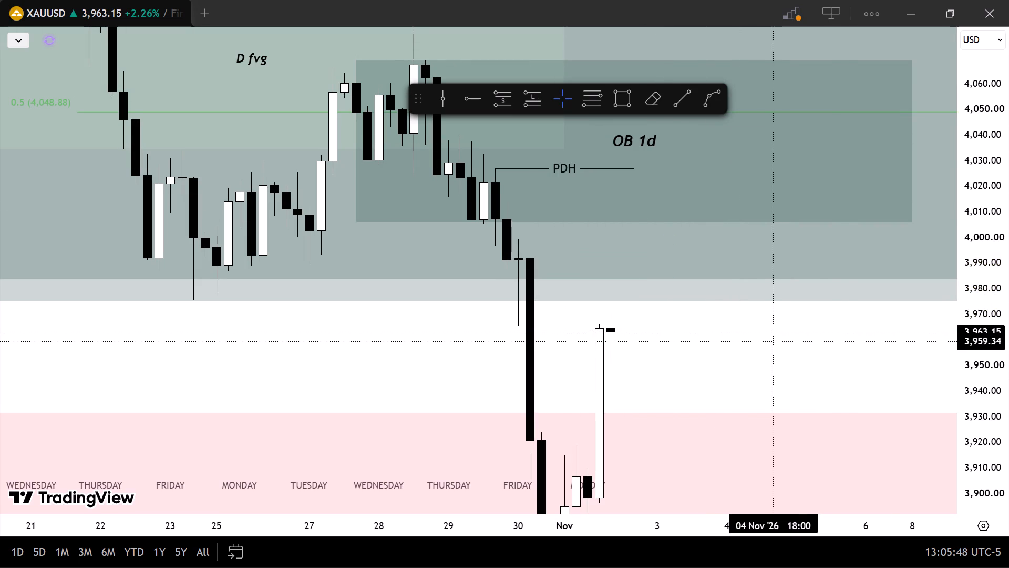
# Move the floating drawing toolbar up to the chart's upper edge, clear of the candles and zones.
pyautogui.scroll(-8, 1008, 343)
pyautogui.click(784, 323)
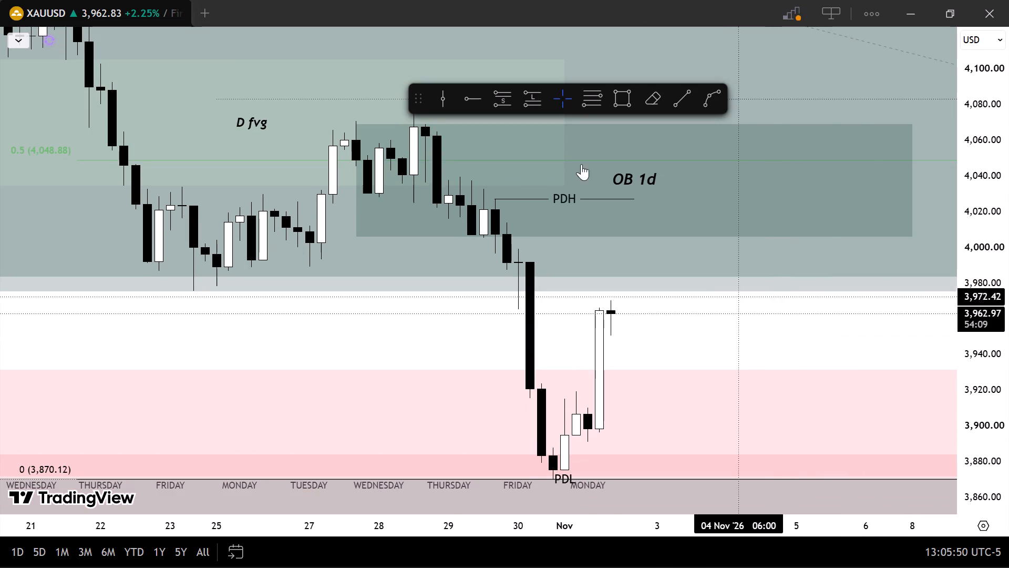
pyautogui.moveTo(419, 99); pyautogui.dragTo(415, 43)
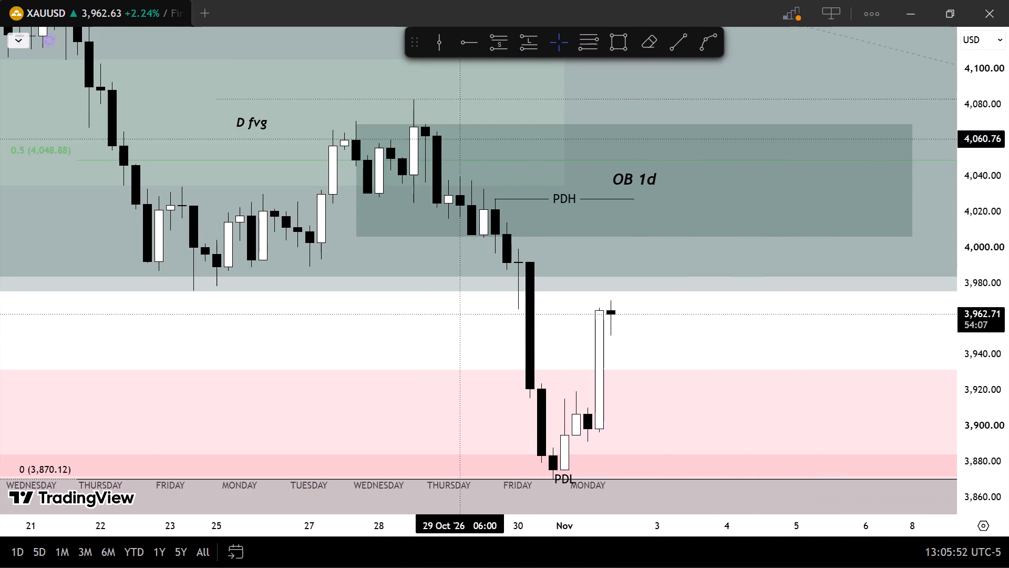
# Draw a rectangle from 27 October 02:00 to 3 November 22:00 between 4,024.98 and 4,010.41 and apply the inversion fvg template.
pyautogui.click(627, 49)
pyautogui.click(306, 203)
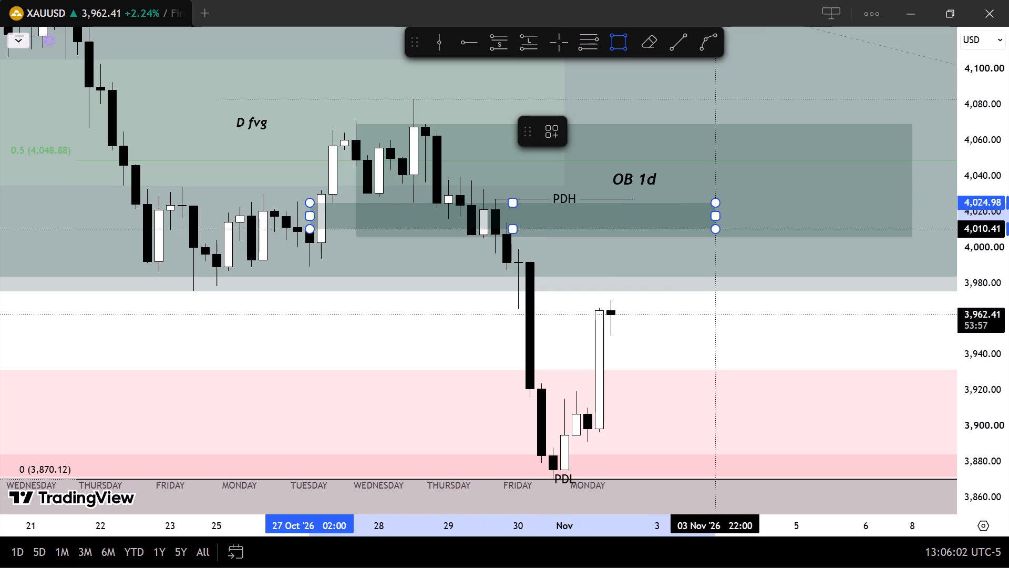
pyautogui.click(718, 229)
pyautogui.click(555, 130)
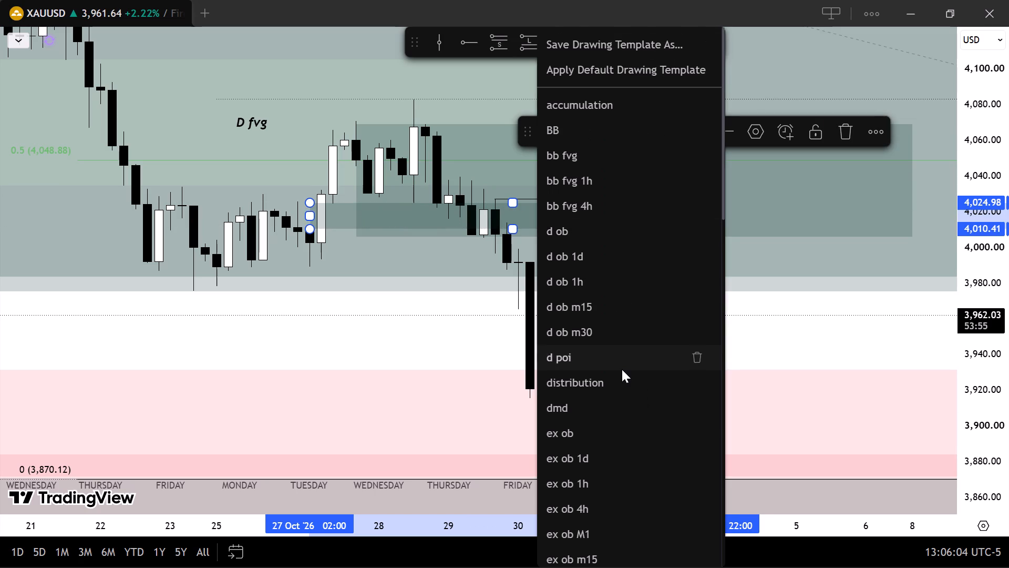
pyautogui.scroll(-4, 622, 369)
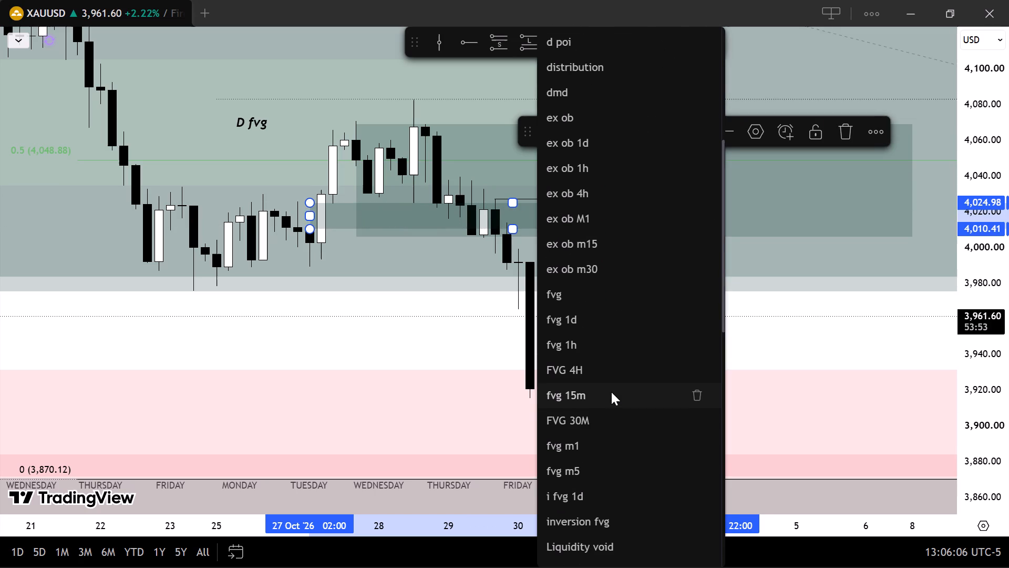
pyautogui.scroll(-3, 611, 392)
pyautogui.click(609, 295)
pyautogui.click(736, 323)
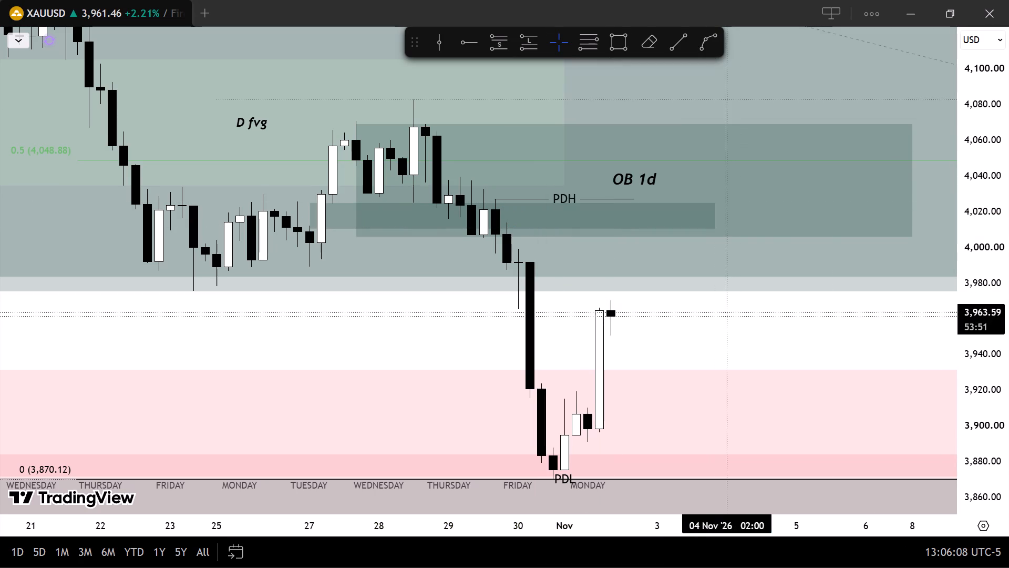
pyautogui.scroll(10, 1008, 300)
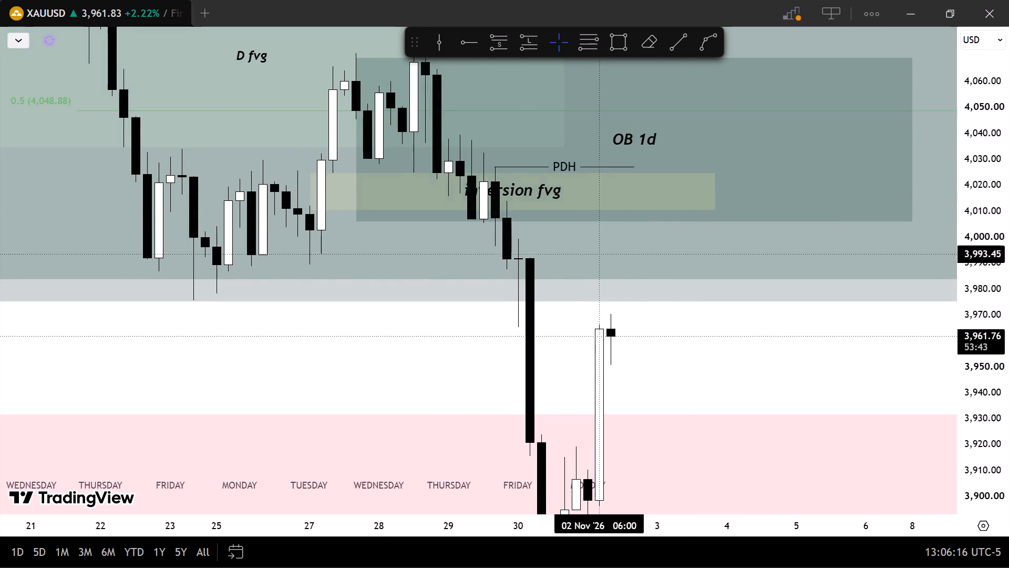
# Draw a Fib retracement from 28 October 02:00 at 4,083.10 to 8 November 22:00 at 3,870.14 and apply the OTE LEVEL template.
pyautogui.scroll(-8, 1008, 350)
pyautogui.scroll(-3, 773, 303)
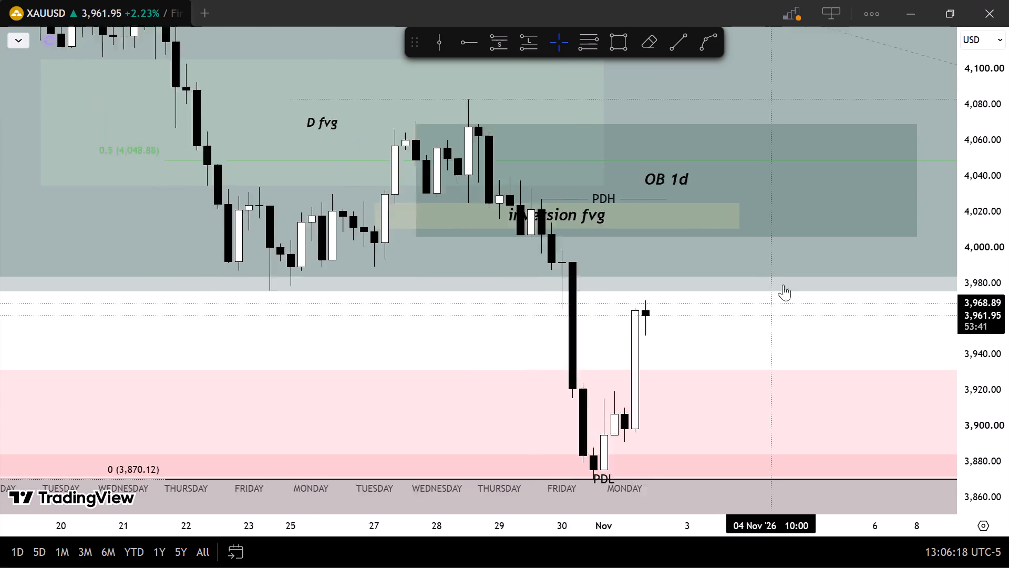
pyautogui.moveTo(791, 319); pyautogui.dragTo(640, 283)
pyautogui.moveTo(640, 283); pyautogui.dragTo(578, 298)
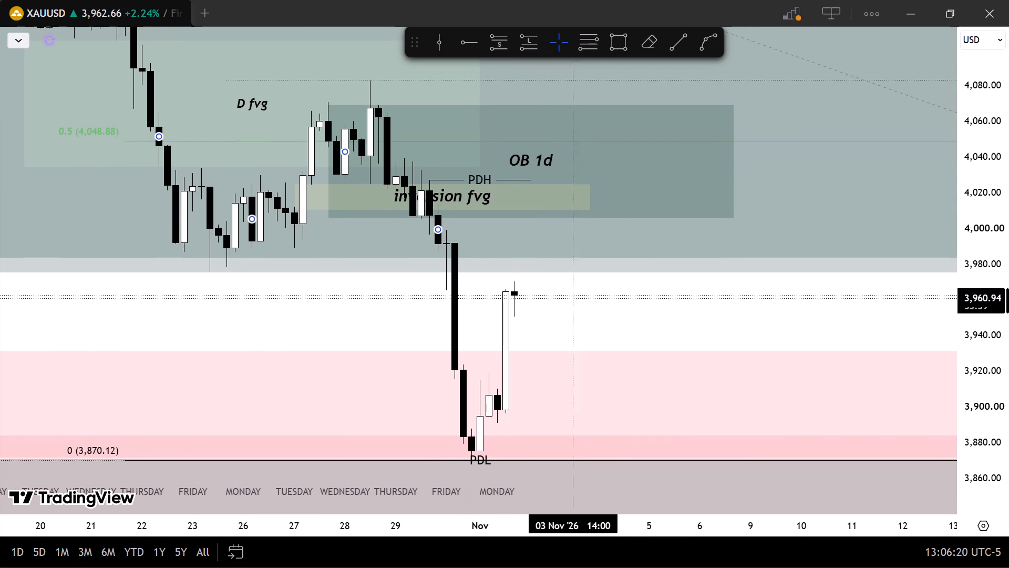
pyautogui.scroll(-3, 1006, 302)
pyautogui.scroll(-2, 698, 285)
pyautogui.click(724, 311)
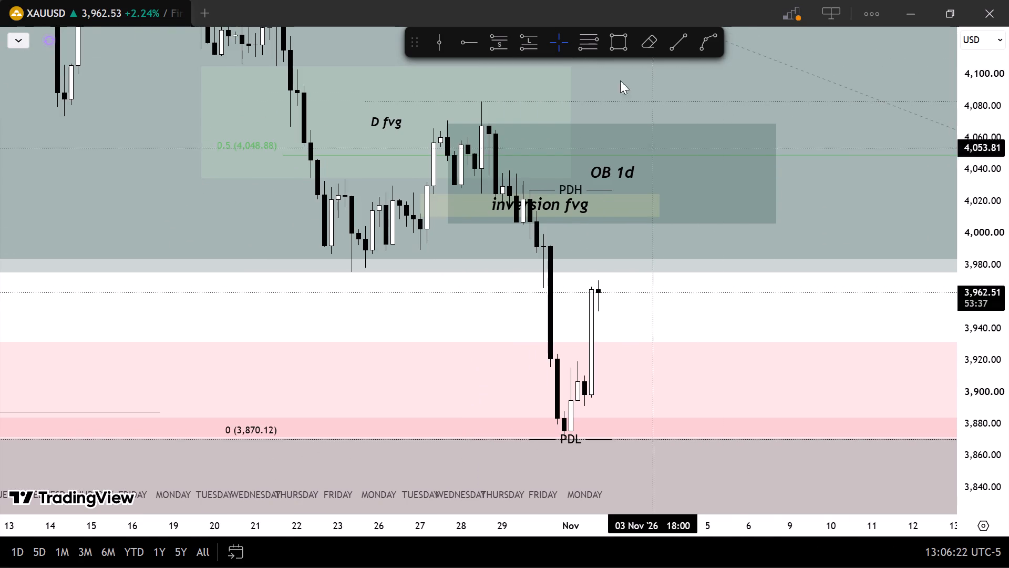
pyautogui.click(588, 48)
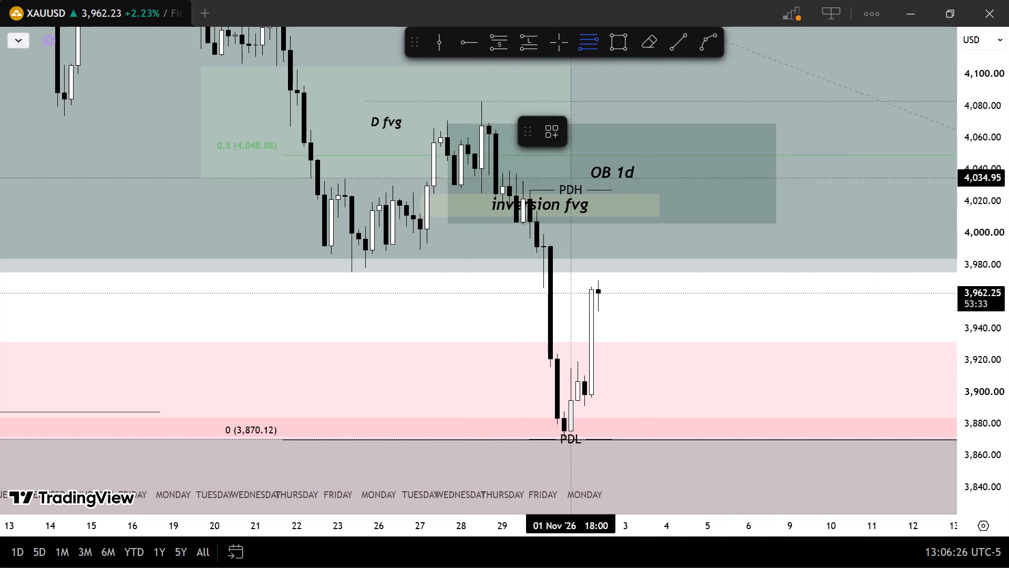
pyautogui.click(458, 101)
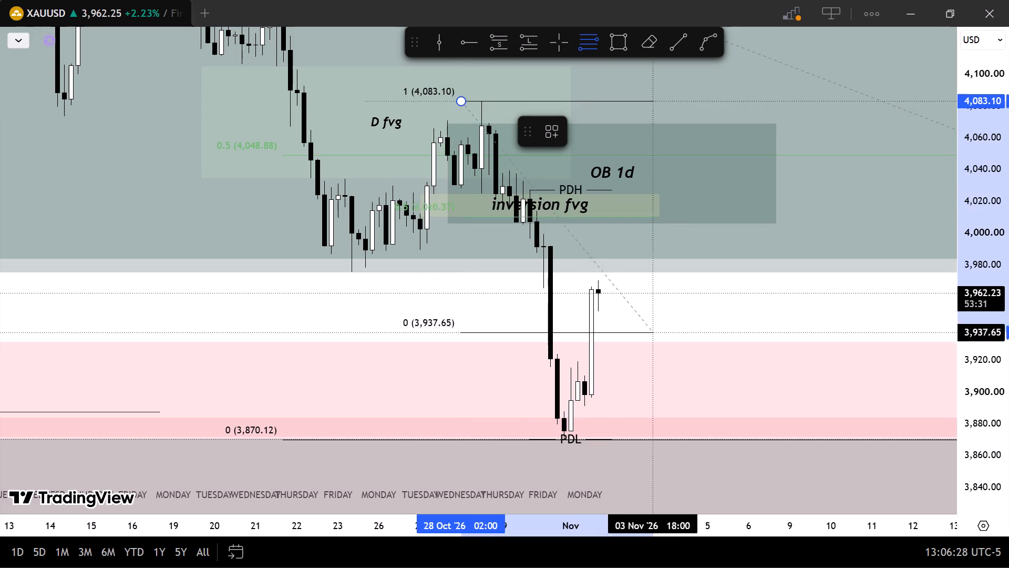
pyautogui.click(783, 440)
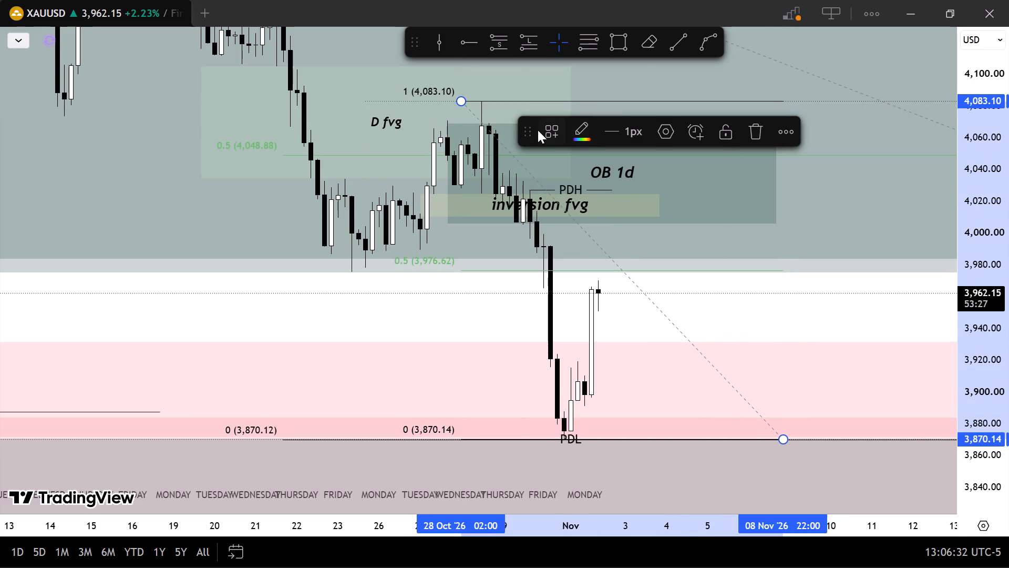
pyautogui.click(551, 134)
pyautogui.click(600, 244)
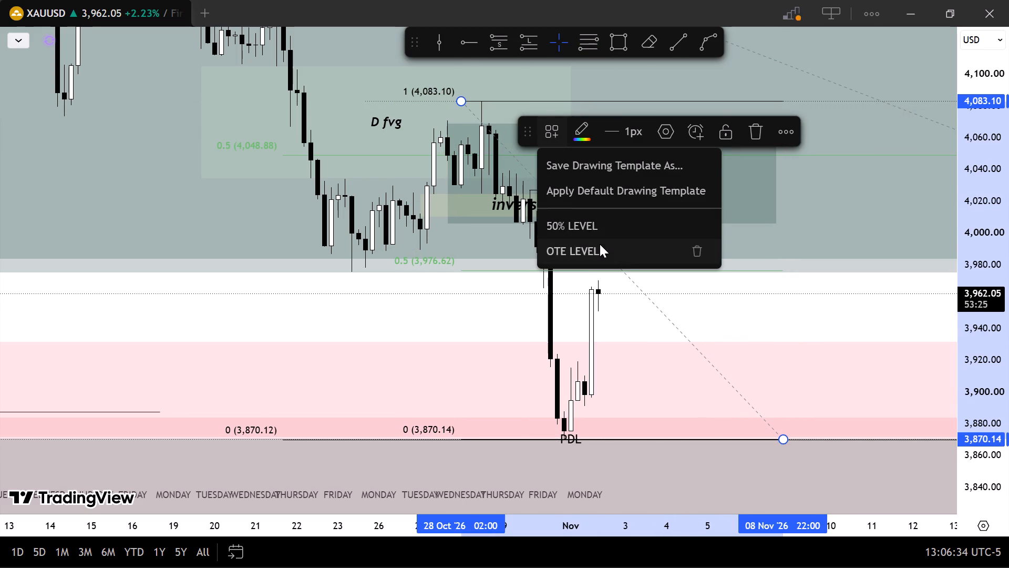
pyautogui.click(811, 302)
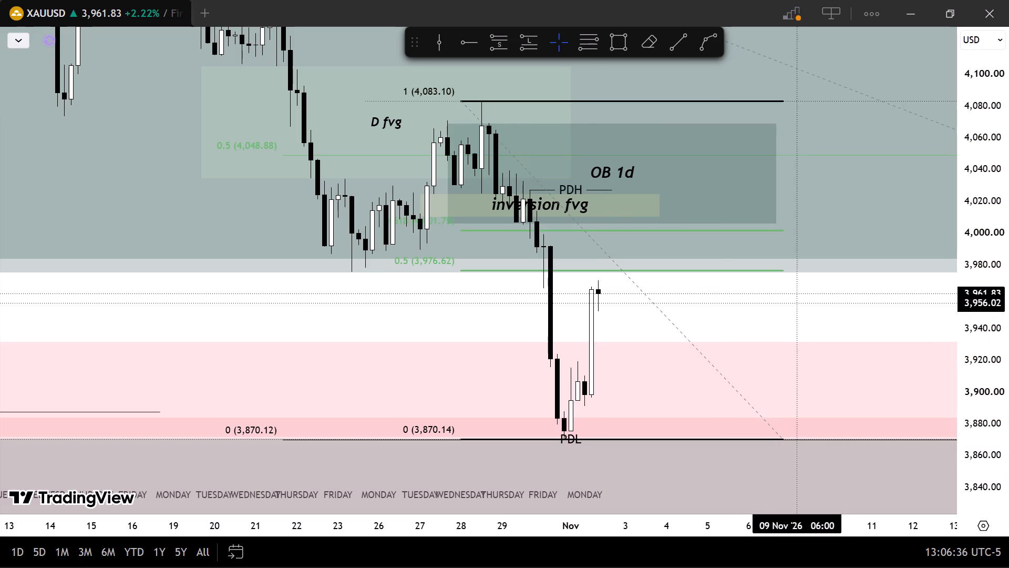
# Draw a rectangle from 26 October 18:00 to 3 November 22:00 between 4,012.35 and 3,988.78 and apply the bb fvg template.
pyautogui.scroll(7, 1008, 328)
pyautogui.scroll(2, 851, 313)
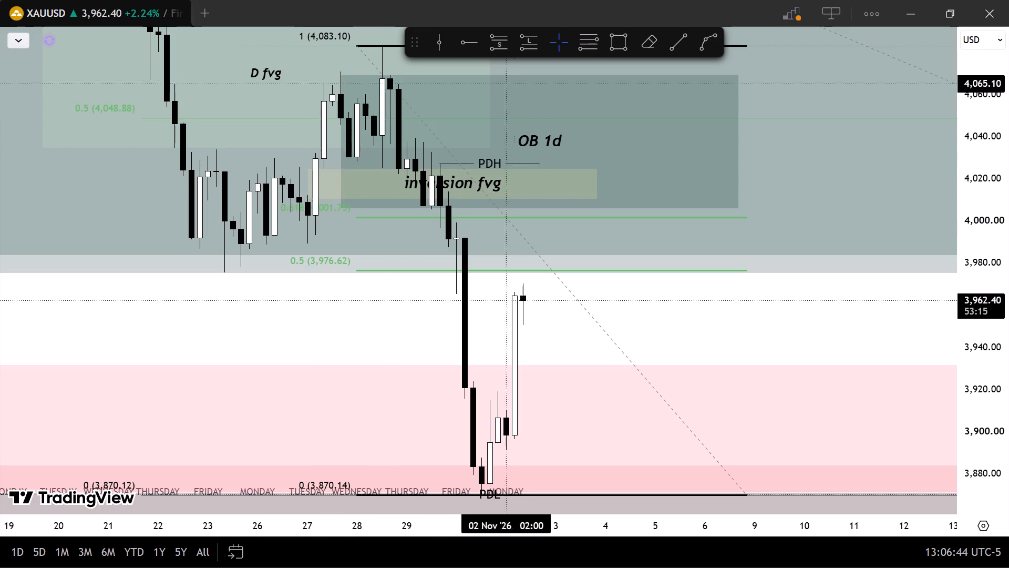
pyautogui.click(617, 36)
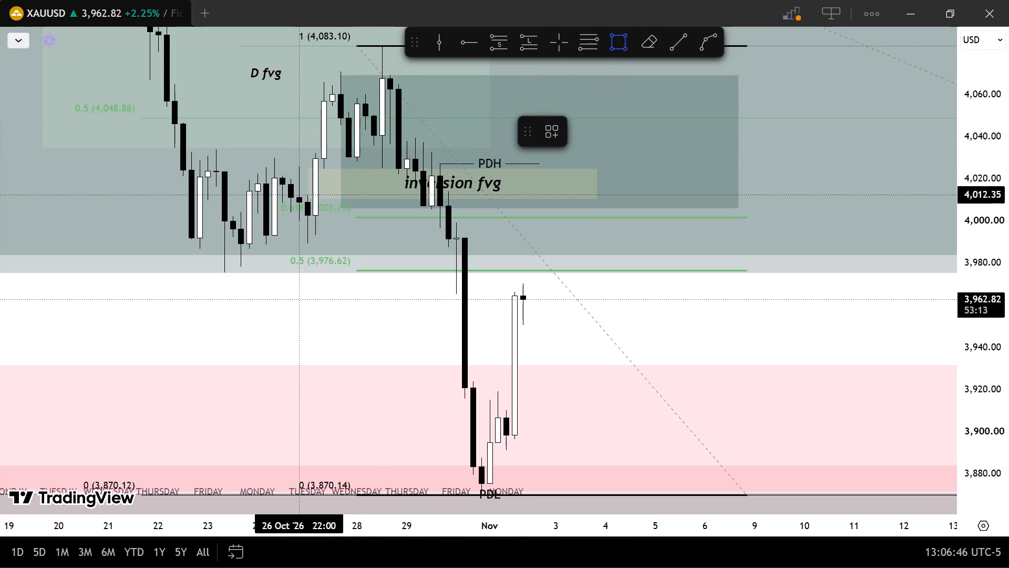
pyautogui.click(292, 195)
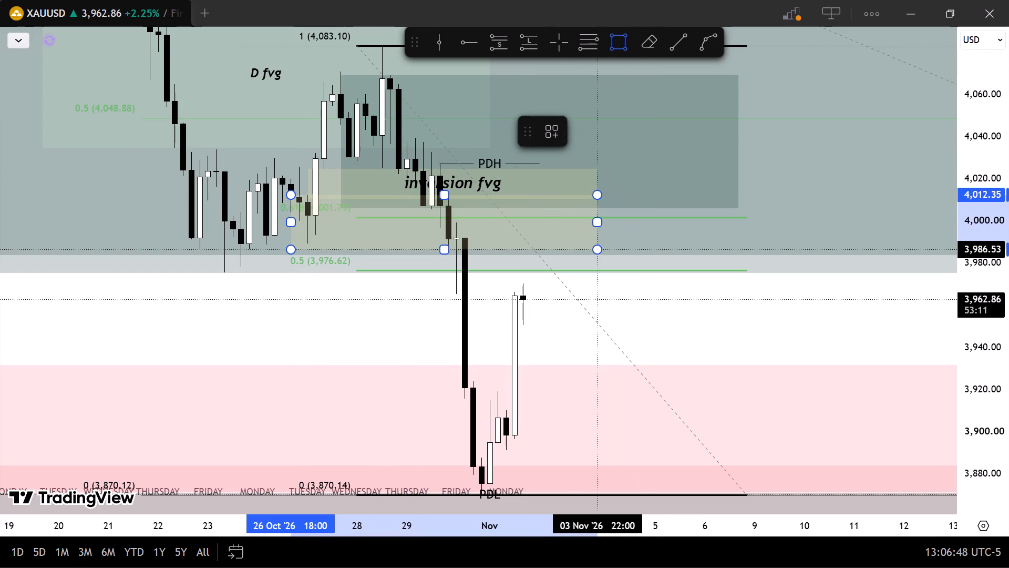
pyautogui.click(601, 245)
pyautogui.click(555, 131)
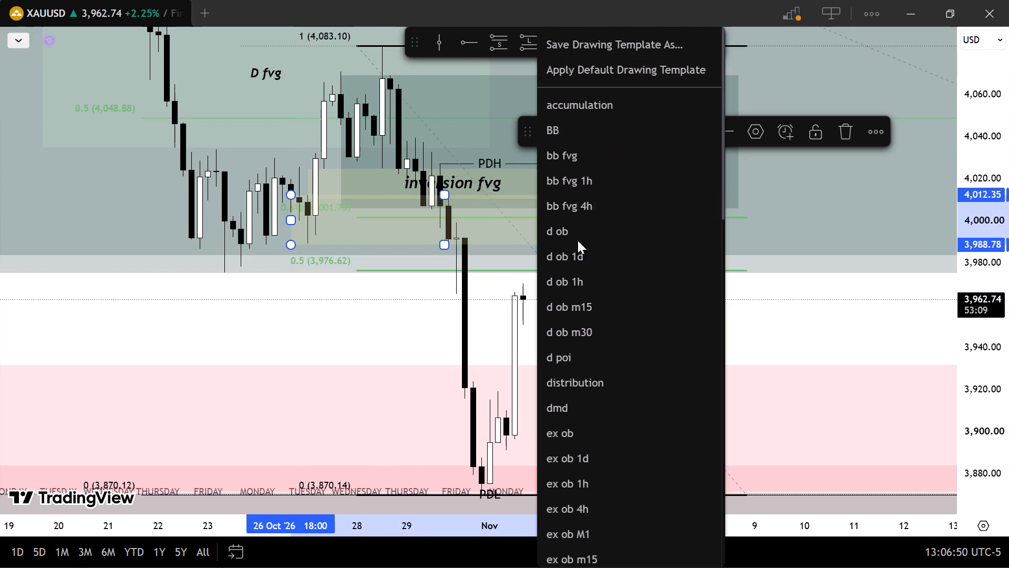
pyautogui.click(590, 153)
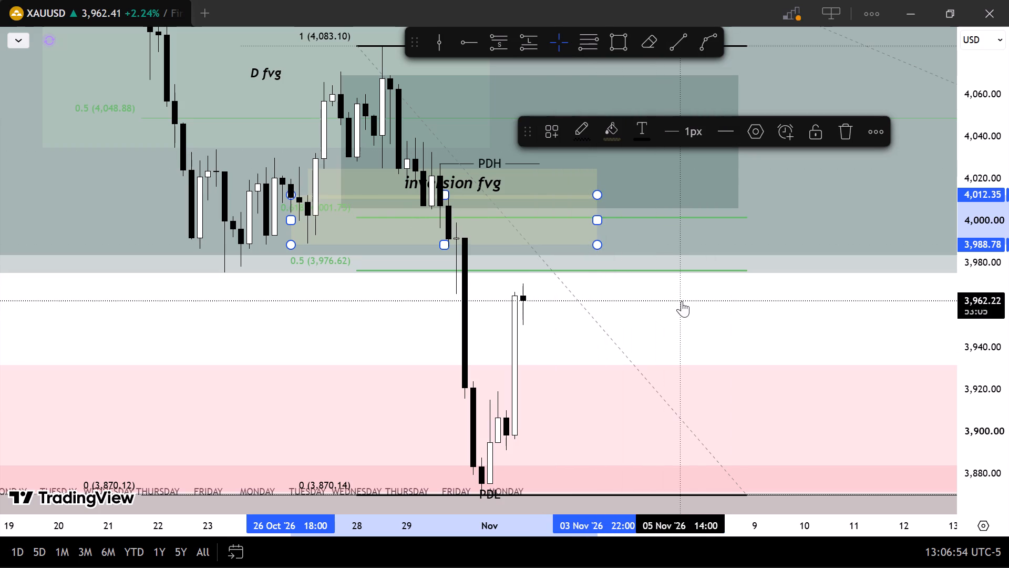
pyautogui.click(682, 301)
# Examine the 4h price action against the new BB+FVG zone, the retracement levels and the surrounding higher-timeframe zones.
pyautogui.moveTo(681, 332); pyautogui.dragTo(877, 349)
pyautogui.scroll(5, 1008, 360)
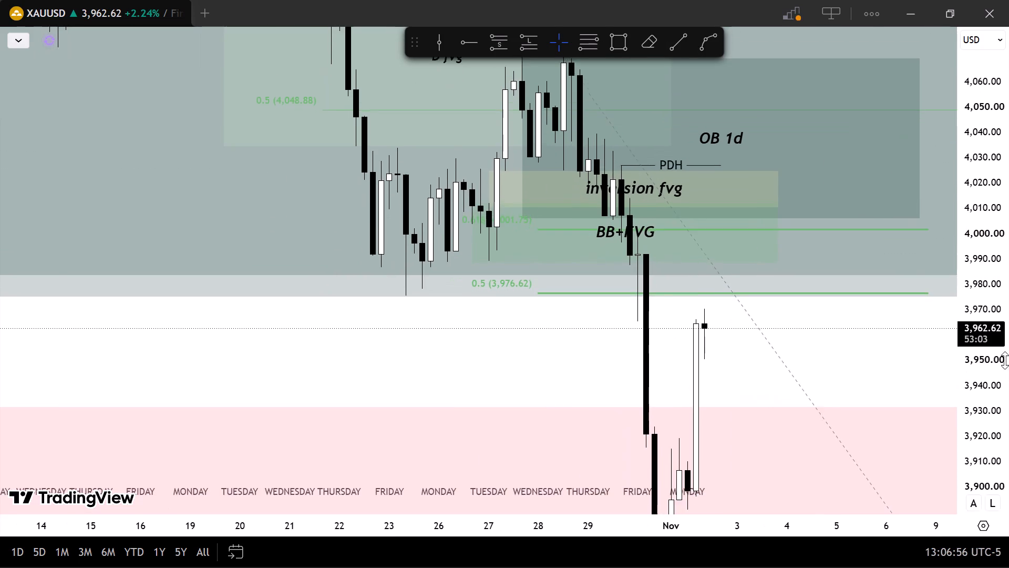
pyautogui.scroll(2, 867, 362)
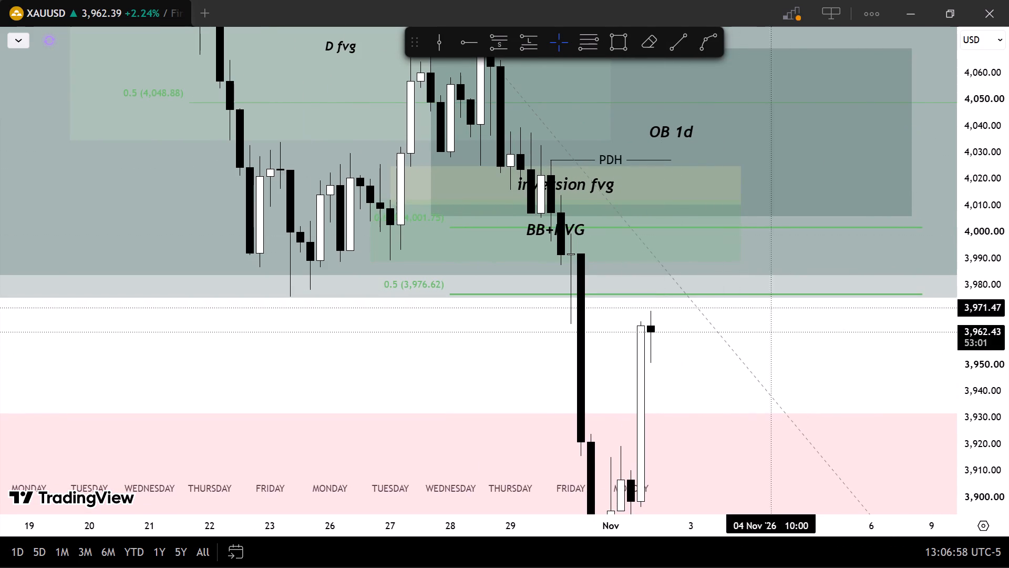
pyautogui.scroll(-6, 925, 342)
pyautogui.scroll(-19, 1008, 364)
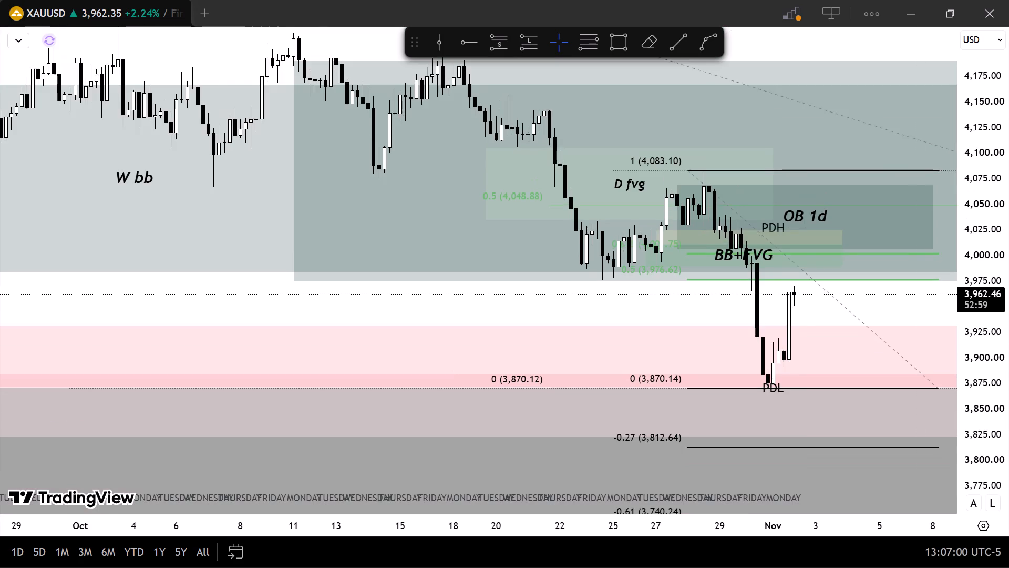
pyautogui.scroll(3, 784, 322)
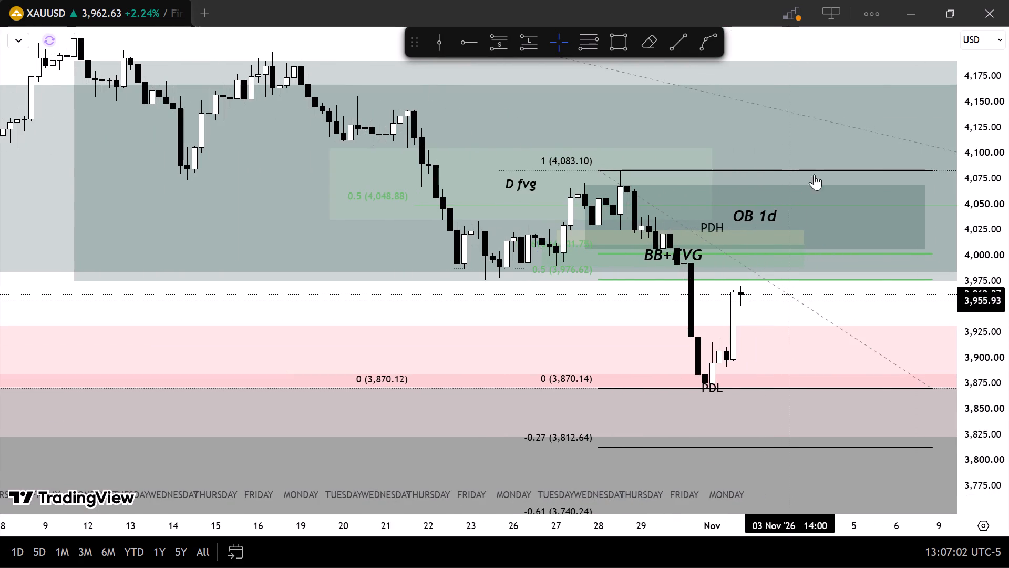
pyautogui.scroll(-2, 744, 265)
pyautogui.moveTo(863, 302); pyautogui.dragTo(766, 295)
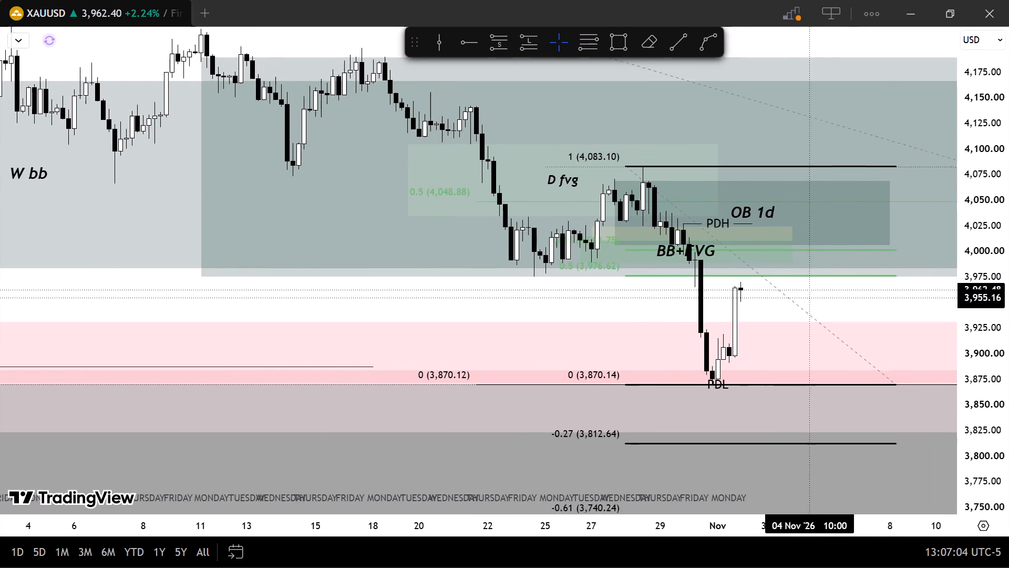
pyautogui.moveTo(766, 295); pyautogui.dragTo(634, 298)
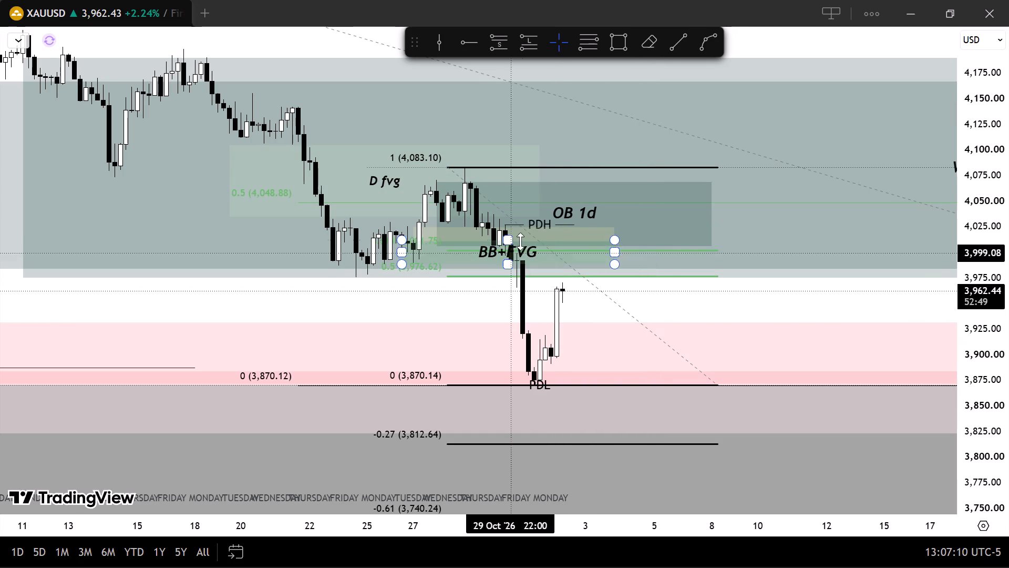
pyautogui.scroll(-1, 797, 287)
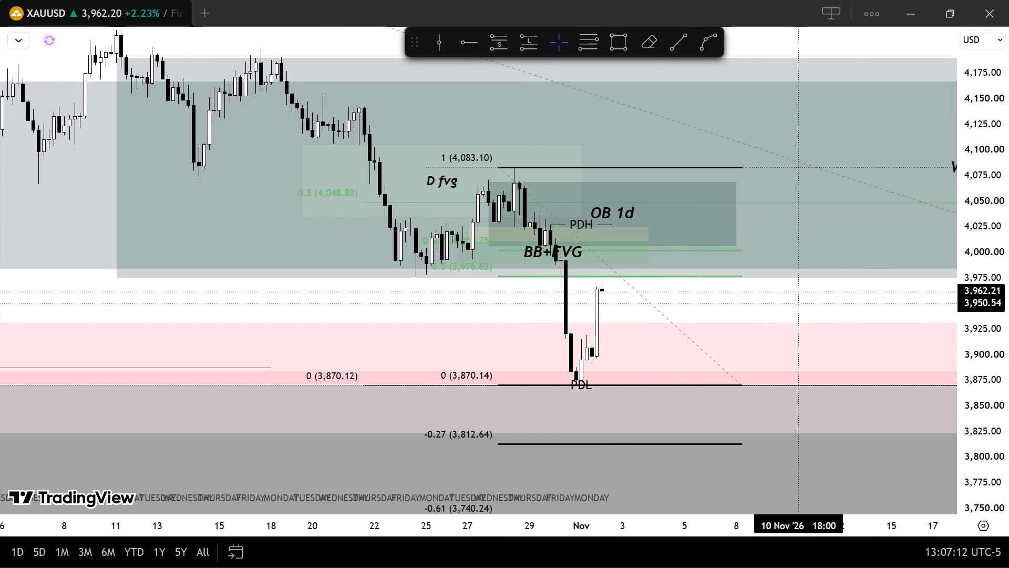
pyautogui.moveTo(797, 307); pyautogui.dragTo(827, 312)
# Change the chart interval to 1 hour.
pyautogui.press('1')
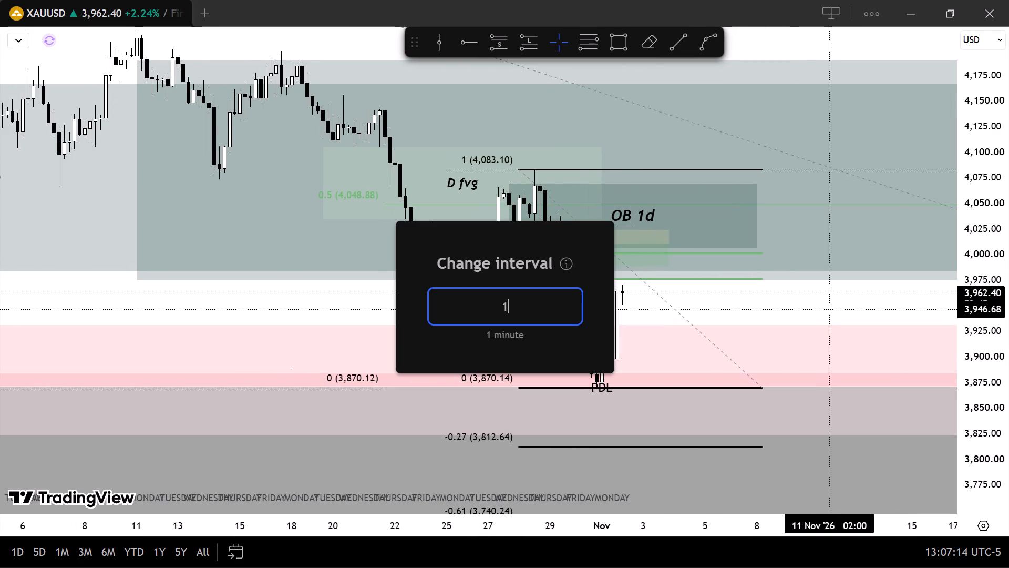
pyautogui.press('h')
pyautogui.press('Return')
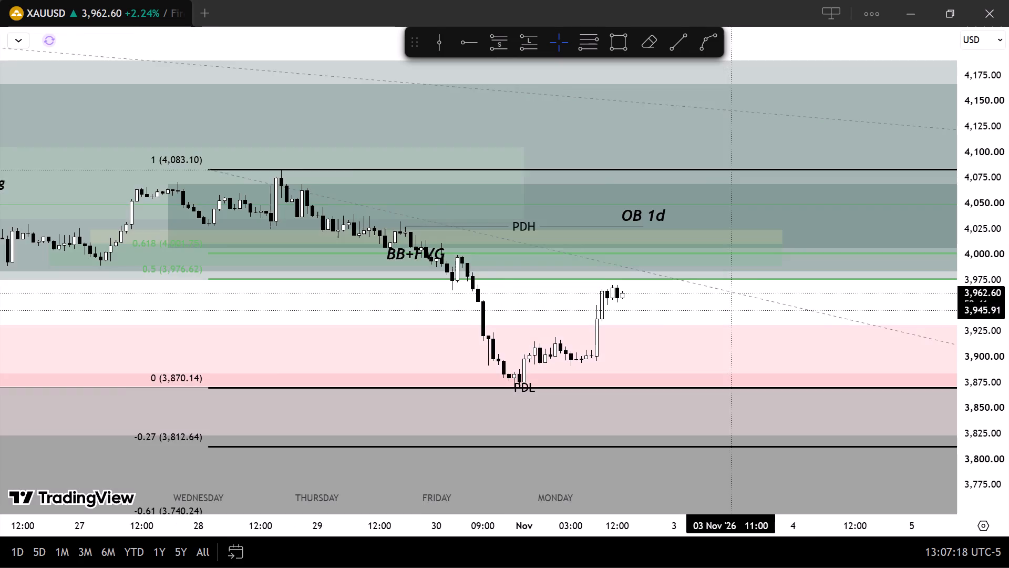
# Examine the 1h price action from the late-October sell-off to the current candle against the marked zones and retracement levels.
pyautogui.scroll(-8, 721, 311)
pyautogui.scroll(14, 1008, 343)
pyautogui.scroll(2, 756, 324)
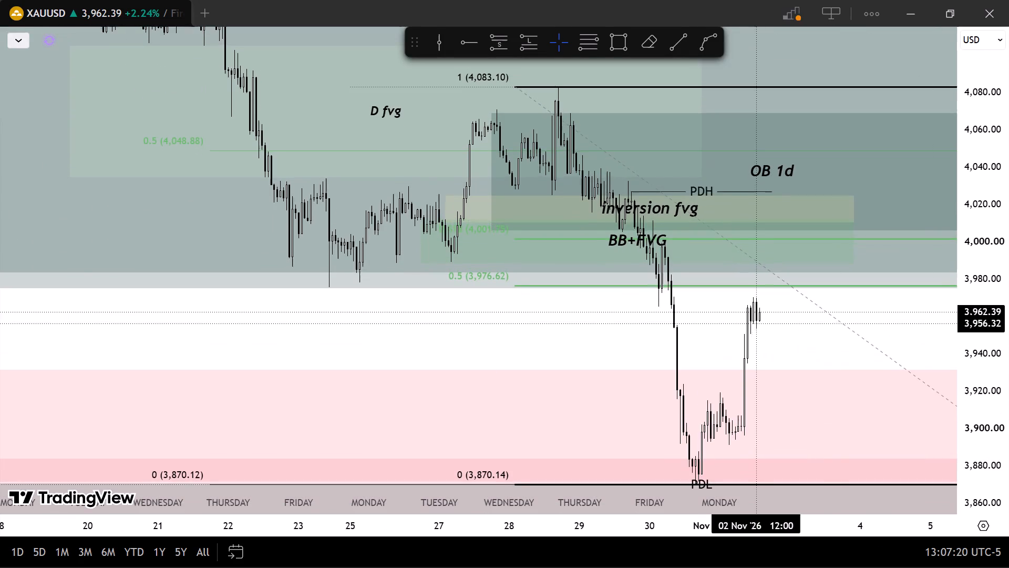
pyautogui.scroll(2, 756, 324)
pyautogui.moveTo(755, 328); pyautogui.dragTo(611, 319)
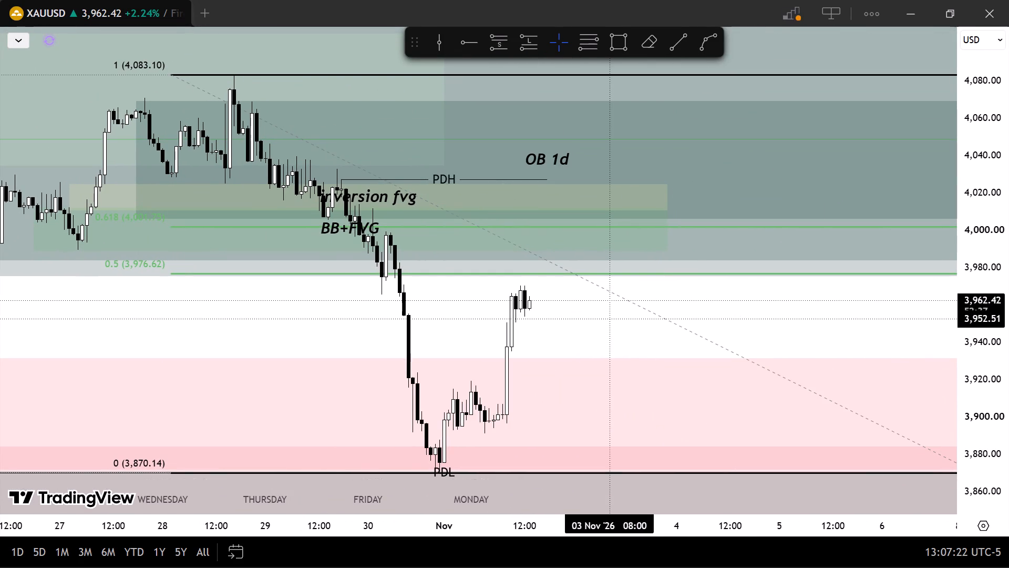
pyautogui.scroll(9, 1008, 402)
pyautogui.scroll(2, 687, 391)
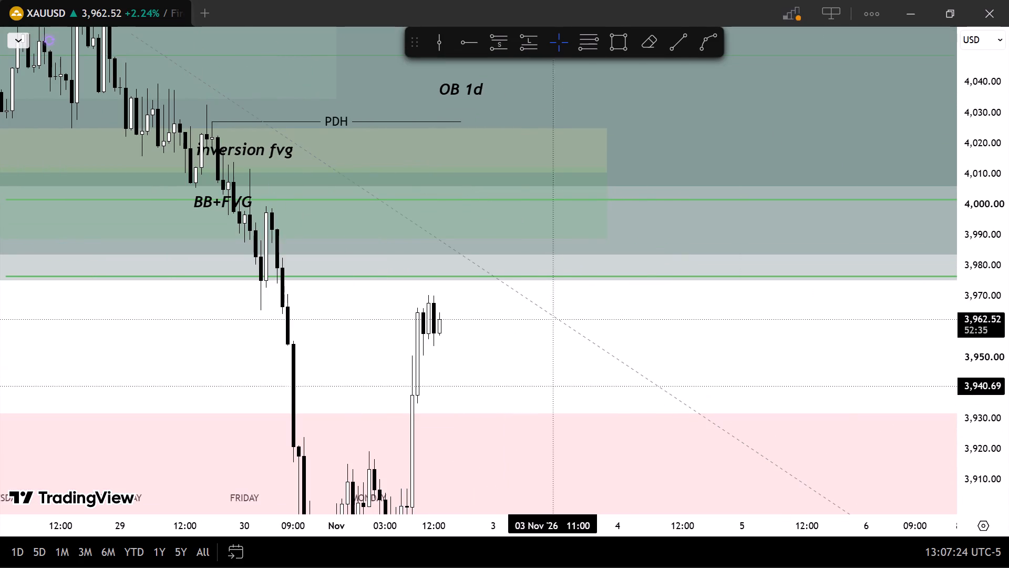
pyautogui.moveTo(509, 370); pyautogui.dragTo(797, 437)
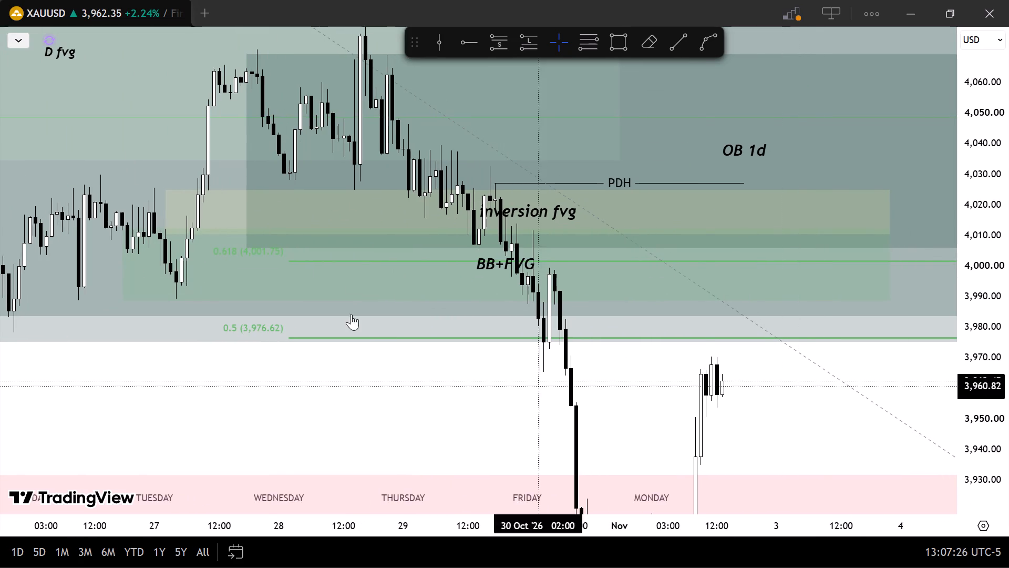
pyautogui.scroll(2, 571, 336)
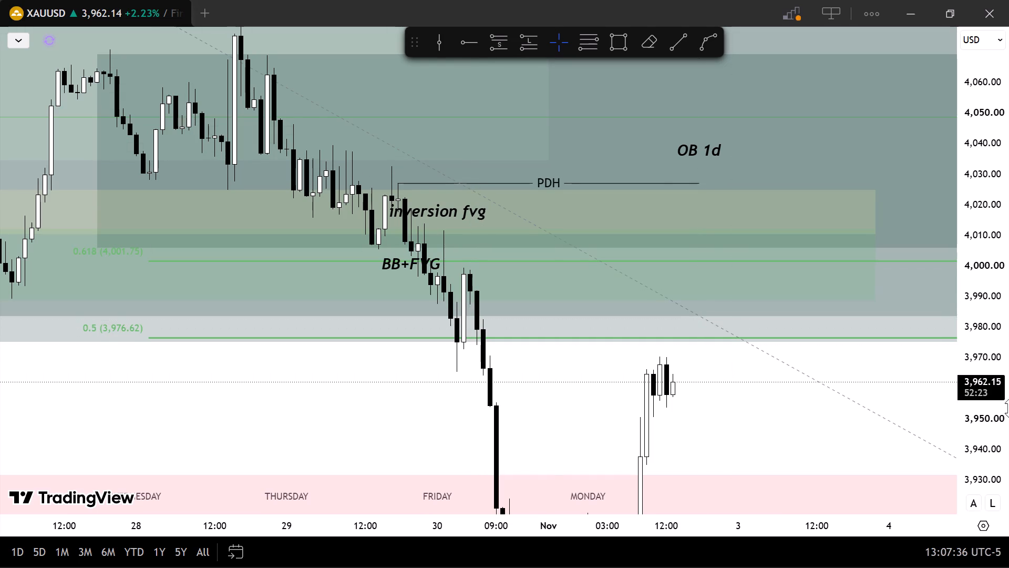
pyautogui.scroll(-8, 1008, 408)
pyautogui.scroll(-3, 722, 356)
# Close the TradingView window.
pyautogui.click(992, 16)
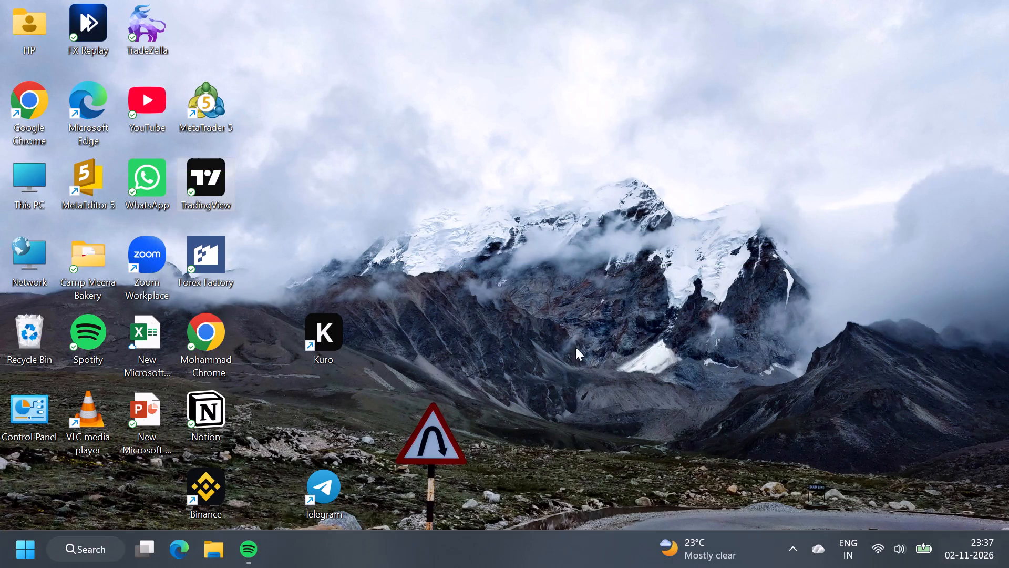
# Launch the Kuro app from the desktop.
pyautogui.doubleClick(351, 325)
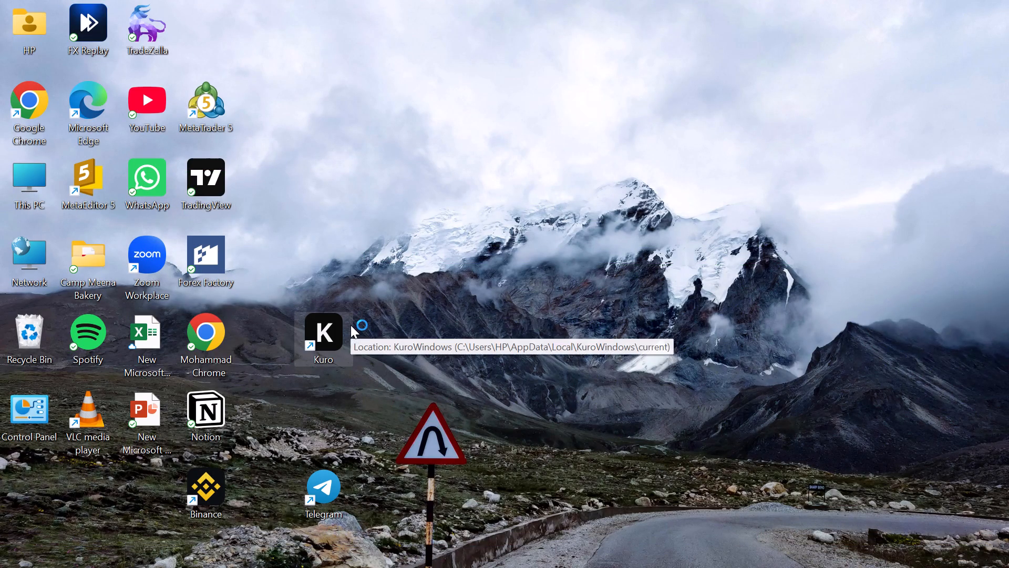
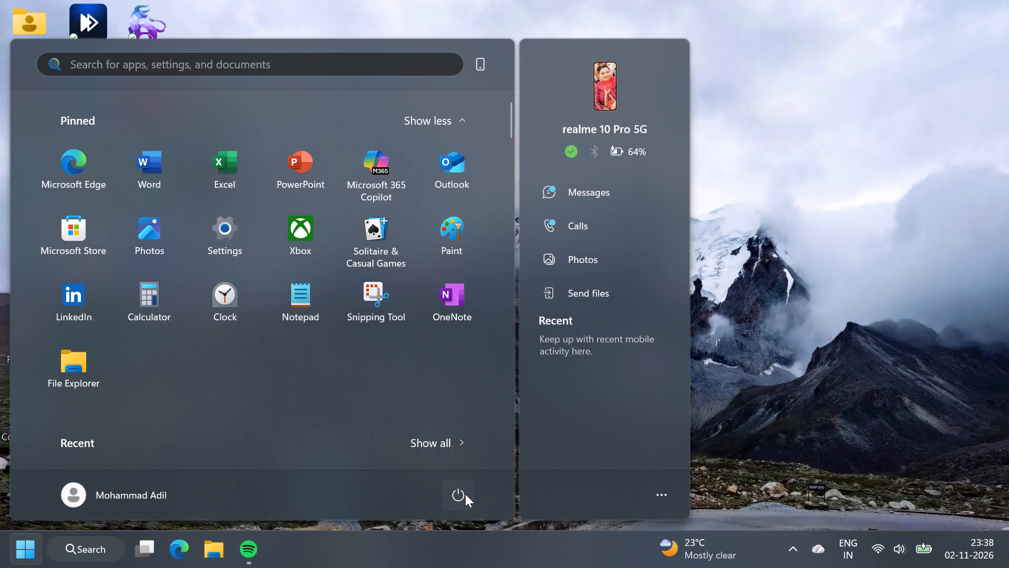
# Open the computer's power options.
pyautogui.click(465, 494)
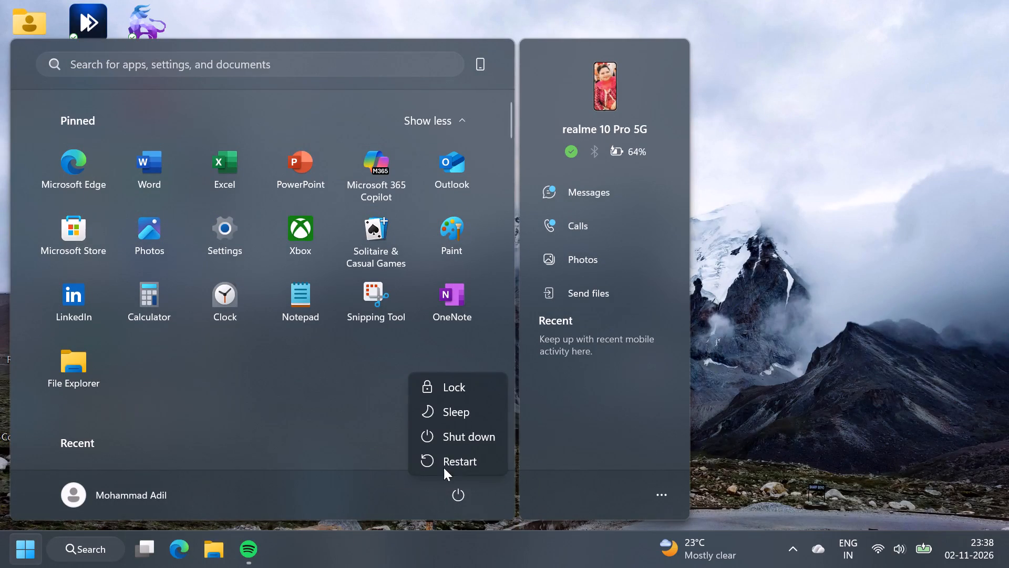